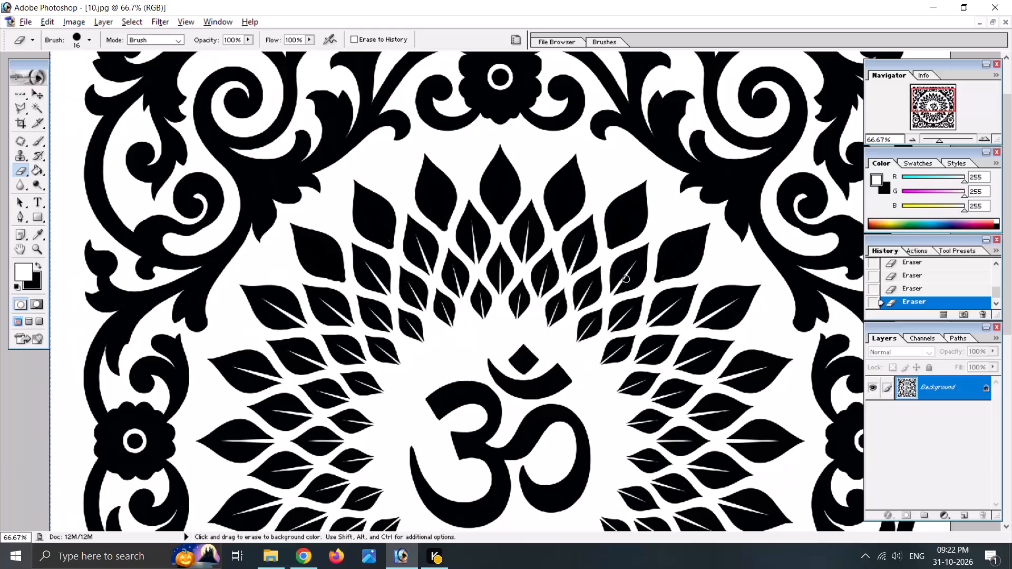
Erase the white veins to solid black in the three remaining outermost leaves on the right side of the Om mandala.
{"action": "left_click_drag", "start_coordinate": [696, 323], "coordinate": [719, 316]}
{"action": "left_click_drag", "start_coordinate": [719, 316], "coordinate": [737, 300]}
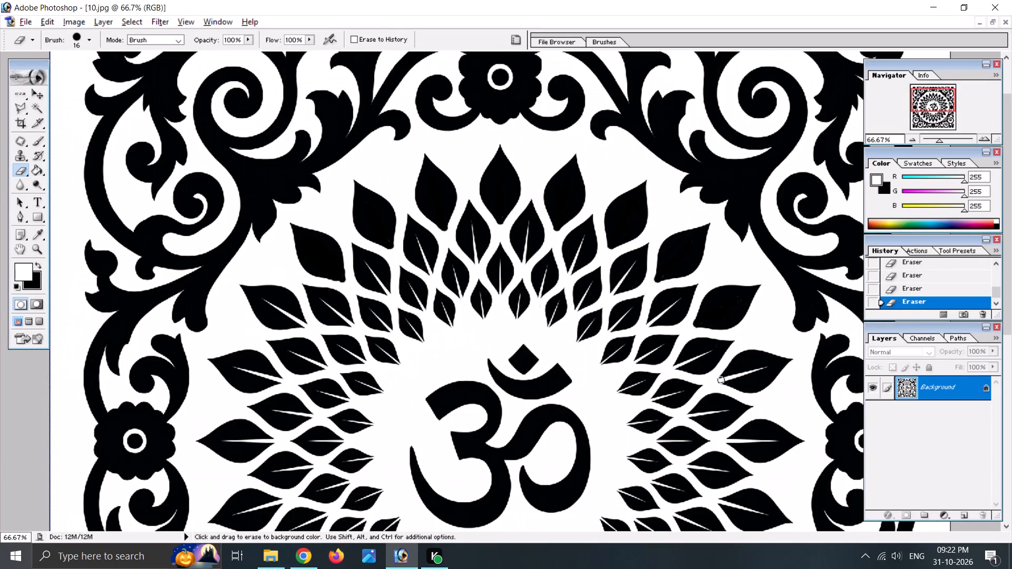
{"action": "left_click_drag", "start_coordinate": [720, 380], "coordinate": [764, 368]}
{"action": "left_click_drag", "start_coordinate": [764, 368], "coordinate": [763, 362]}
{"action": "left_click_drag", "start_coordinate": [728, 440], "coordinate": [772, 440]}
{"action": "left_click_drag", "start_coordinate": [772, 440], "coordinate": [761, 428]}
Erase the white veins to solid black in the five upper leaves of the mandala's second ring, from upper left to upper right.
{"action": "scroll", "coordinate": [685, 403], "scroll_direction": "down", "scroll_amount": 2}
{"action": "scroll", "coordinate": [288, 248], "scroll_direction": "up", "scroll_amount": 3}
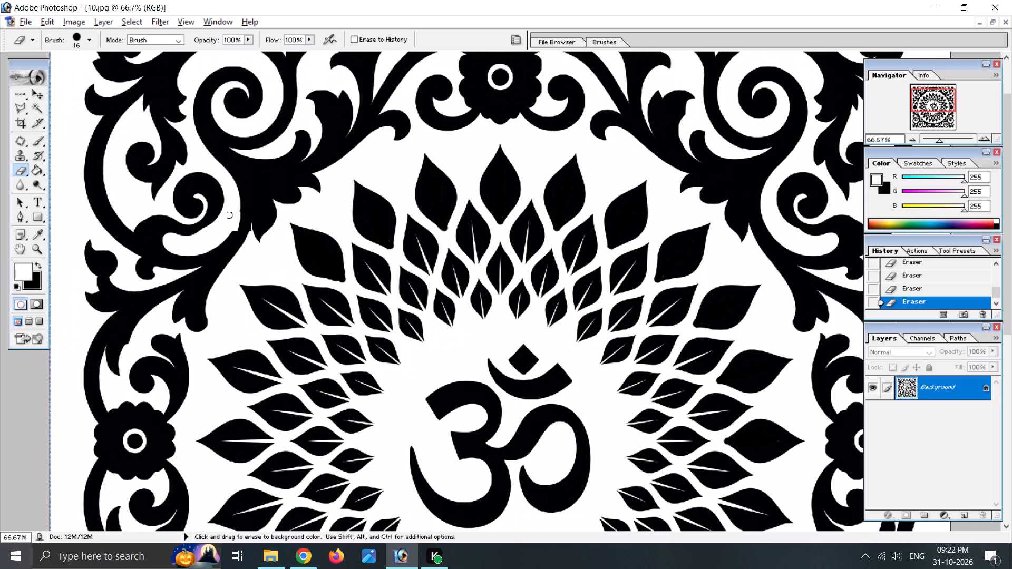
{"action": "scroll", "coordinate": [226, 212], "scroll_direction": "up", "scroll_amount": 5}
{"action": "scroll", "coordinate": [294, 208], "scroll_direction": "down", "scroll_amount": 4}
{"action": "scroll", "coordinate": [454, 257], "scroll_direction": "down", "scroll_amount": 4}
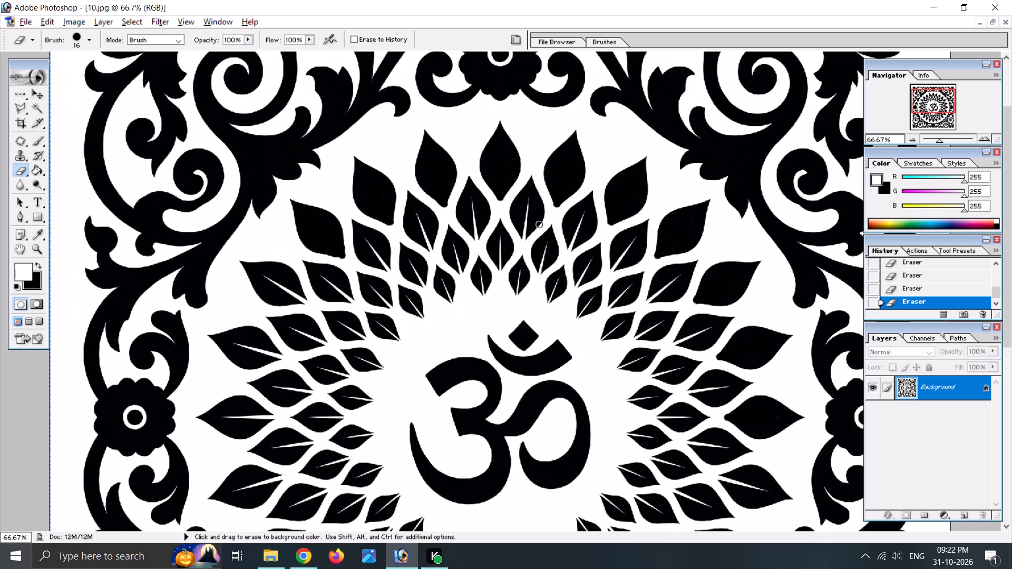
{"action": "left_click_drag", "start_coordinate": [430, 248], "coordinate": [429, 242]}
{"action": "left_click_drag", "start_coordinate": [429, 242], "coordinate": [417, 212]}
{"action": "left_click_drag", "start_coordinate": [475, 237], "coordinate": [473, 204]}
{"action": "left_click_drag", "start_coordinate": [473, 204], "coordinate": [473, 202]}
{"action": "left_click_drag", "start_coordinate": [523, 236], "coordinate": [528, 200]}
{"action": "left_click_drag", "start_coordinate": [528, 200], "coordinate": [528, 198]}
{"action": "left_click_drag", "start_coordinate": [570, 248], "coordinate": [574, 234]}
{"action": "left_click_drag", "start_coordinate": [574, 234], "coordinate": [582, 212]}
{"action": "left_click_drag", "start_coordinate": [613, 267], "coordinate": [620, 251]}
{"action": "left_click_drag", "start_coordinate": [620, 251], "coordinate": [621, 261]}
{"action": "left_click_drag", "start_coordinate": [621, 261], "coordinate": [621, 261]}
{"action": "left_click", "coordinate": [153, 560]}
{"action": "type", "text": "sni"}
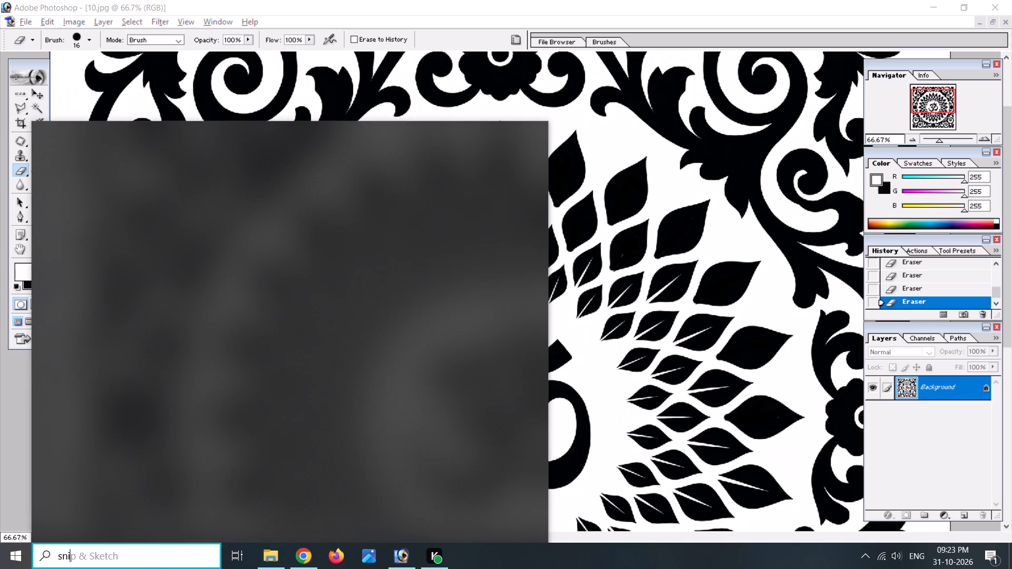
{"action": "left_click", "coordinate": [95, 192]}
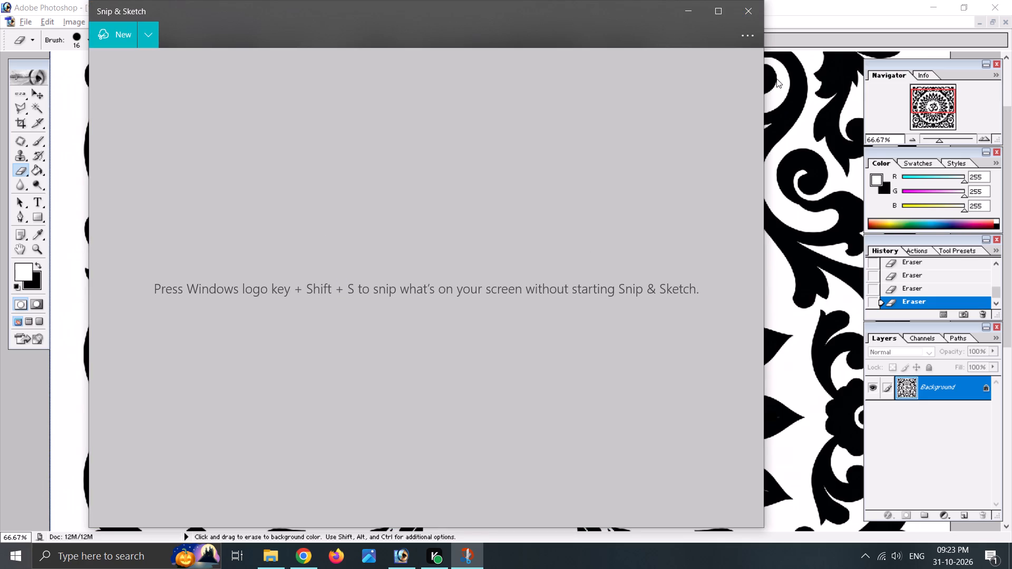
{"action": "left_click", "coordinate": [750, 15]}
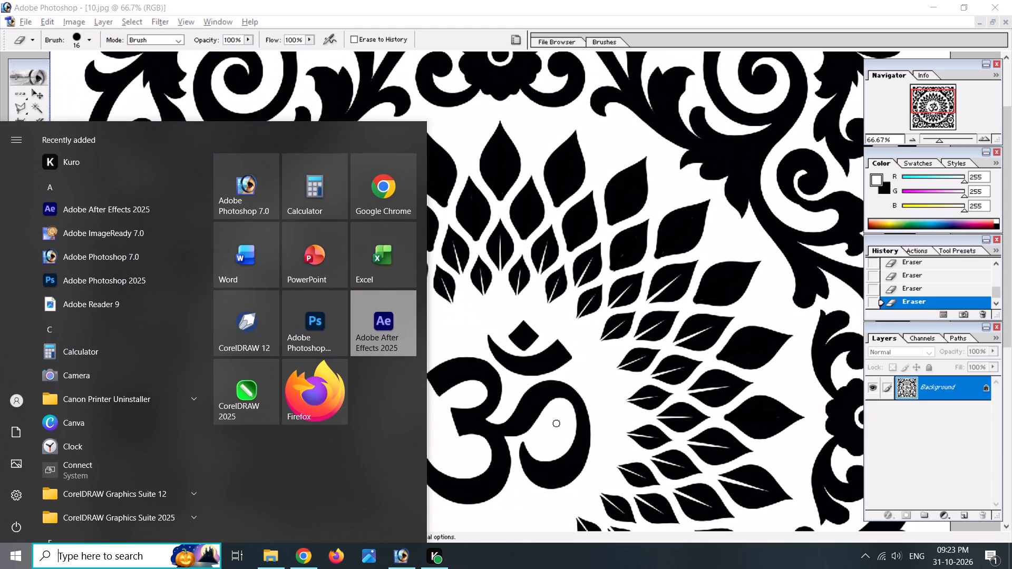
{"action": "key", "text": "shift+super+s"}
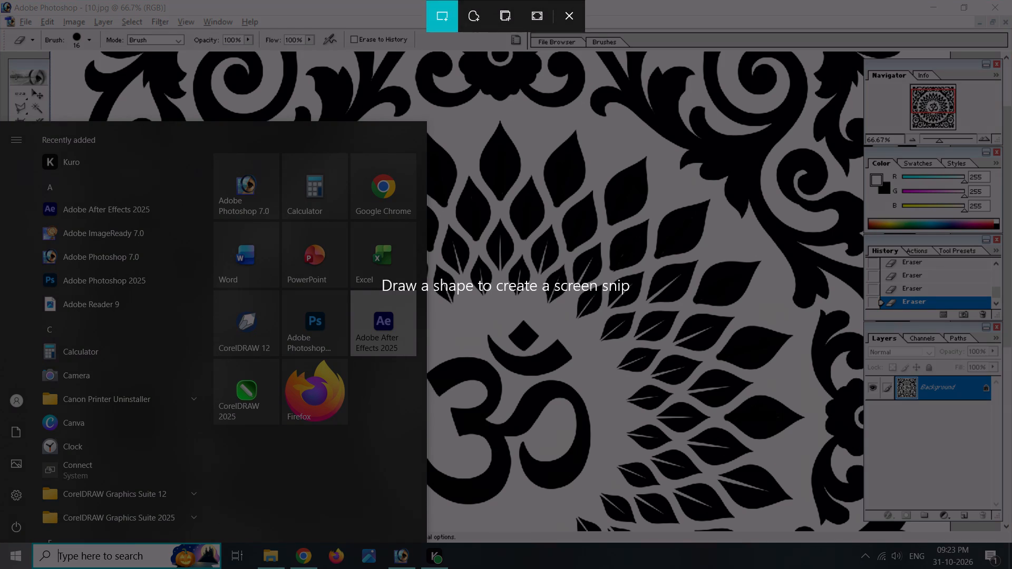
{"action": "left_click_drag", "start_coordinate": [534, 104], "coordinate": [591, 224]}
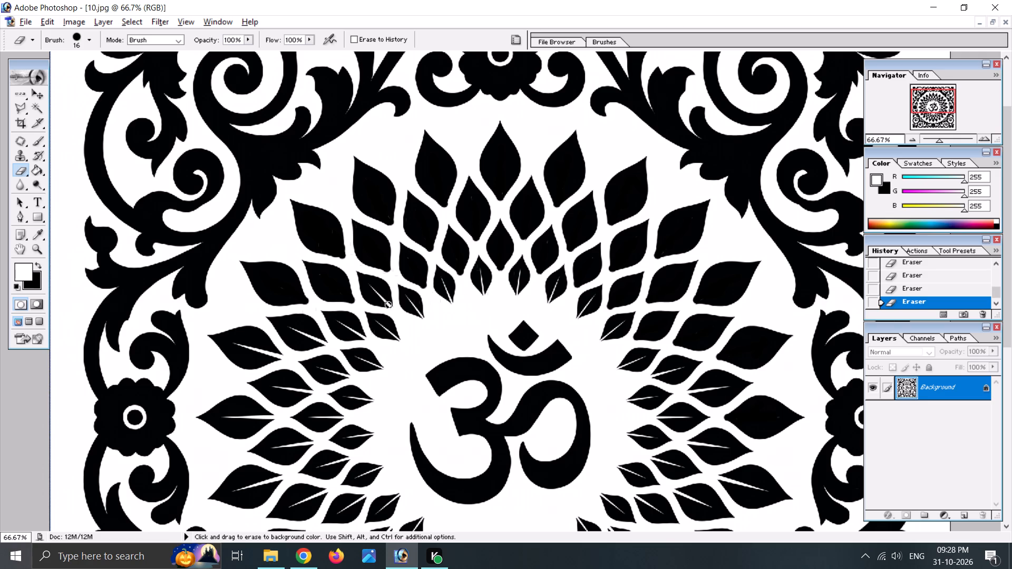
{"action": "left_click_drag", "start_coordinate": [389, 305], "coordinate": [371, 283]}
Erase the veins from the two leaves on the mandala's right side just above the large horizontal outer leaf.
{"action": "scroll", "coordinate": [661, 305], "scroll_direction": "down", "scroll_amount": 3}
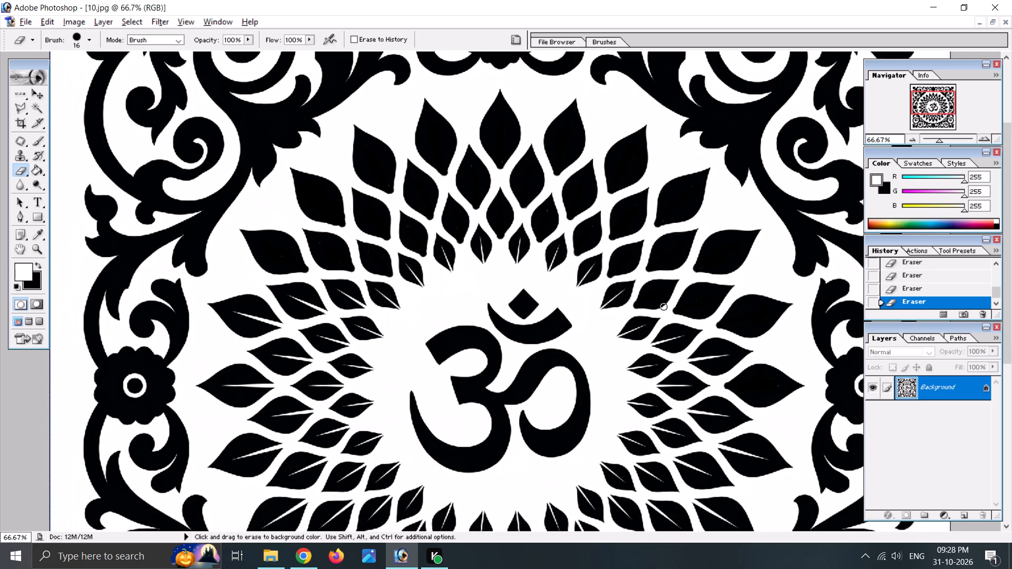
{"action": "scroll", "coordinate": [663, 306], "scroll_direction": "down", "scroll_amount": 5}
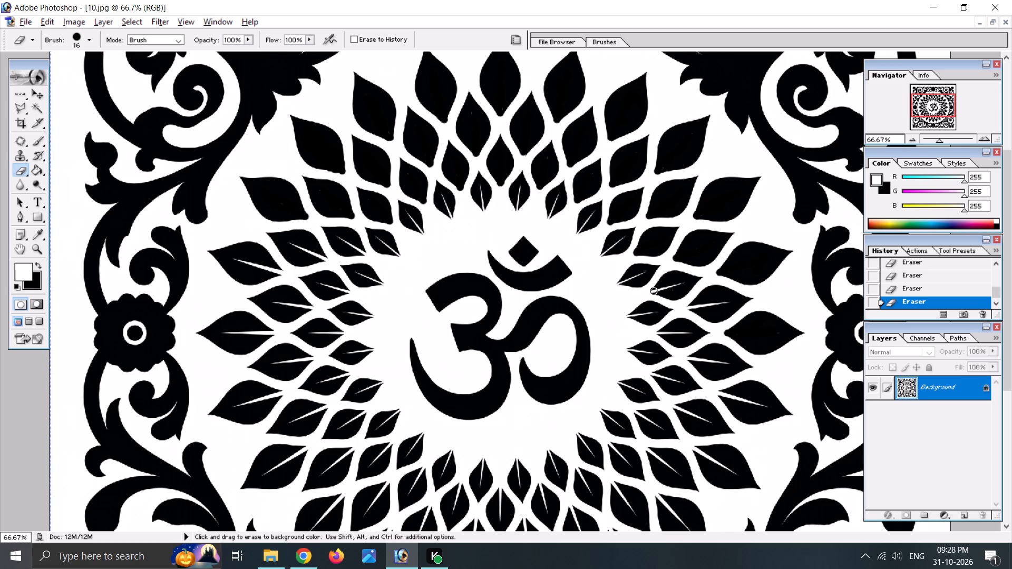
{"action": "left_click_drag", "start_coordinate": [654, 291], "coordinate": [690, 281]}
{"action": "left_click_drag", "start_coordinate": [690, 306], "coordinate": [703, 305]}
{"action": "left_click_drag", "start_coordinate": [703, 305], "coordinate": [729, 302]}
Erase the veins from the three outer leaves on the mandala's right side, running downward below the large horizontal leaf.
{"action": "left_click_drag", "start_coordinate": [689, 358], "coordinate": [727, 361]}
{"action": "left_click_drag", "start_coordinate": [727, 361], "coordinate": [731, 361]}
{"action": "left_click_drag", "start_coordinate": [720, 394], "coordinate": [767, 406]}
{"action": "left_click_drag", "start_coordinate": [767, 406], "coordinate": [771, 407]}
{"action": "left_click_drag", "start_coordinate": [695, 448], "coordinate": [732, 470]}
{"action": "left_click_drag", "start_coordinate": [732, 470], "coordinate": [735, 473]}
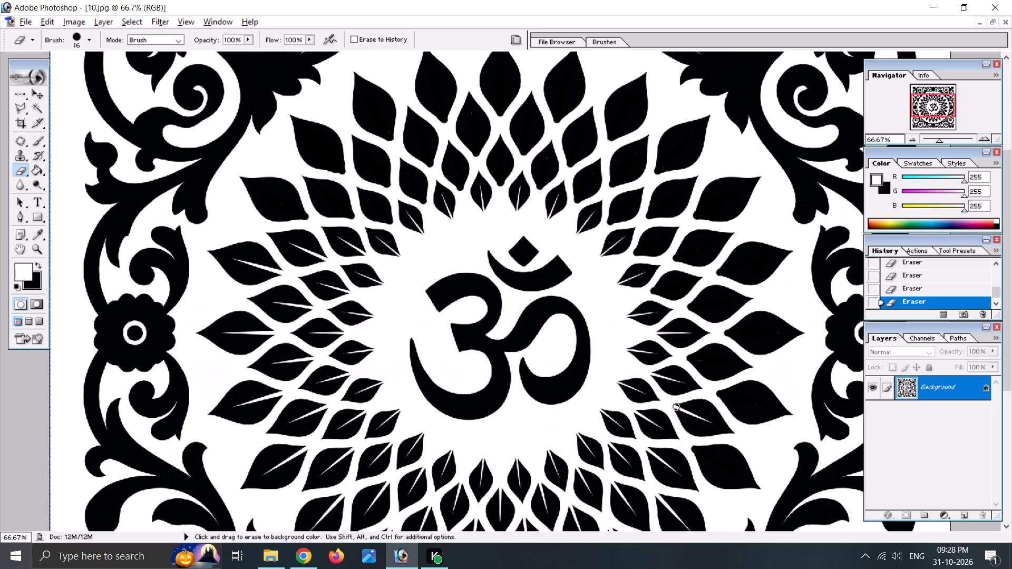
Erase the veins from five middle-ring leaves on the mandala's right and lower-right sides, inward of the cleaned outer leaves.
{"action": "left_click_drag", "start_coordinate": [676, 406], "coordinate": [712, 421]}
{"action": "left_click_drag", "start_coordinate": [652, 374], "coordinate": [670, 380]}
{"action": "left_click_drag", "start_coordinate": [670, 380], "coordinate": [682, 382]}
{"action": "left_click_drag", "start_coordinate": [658, 333], "coordinate": [688, 334]}
{"action": "left_click_drag", "start_coordinate": [638, 413], "coordinate": [654, 420]}
{"action": "left_click_drag", "start_coordinate": [654, 420], "coordinate": [660, 424]}
{"action": "left_click_drag", "start_coordinate": [649, 450], "coordinate": [677, 474]}
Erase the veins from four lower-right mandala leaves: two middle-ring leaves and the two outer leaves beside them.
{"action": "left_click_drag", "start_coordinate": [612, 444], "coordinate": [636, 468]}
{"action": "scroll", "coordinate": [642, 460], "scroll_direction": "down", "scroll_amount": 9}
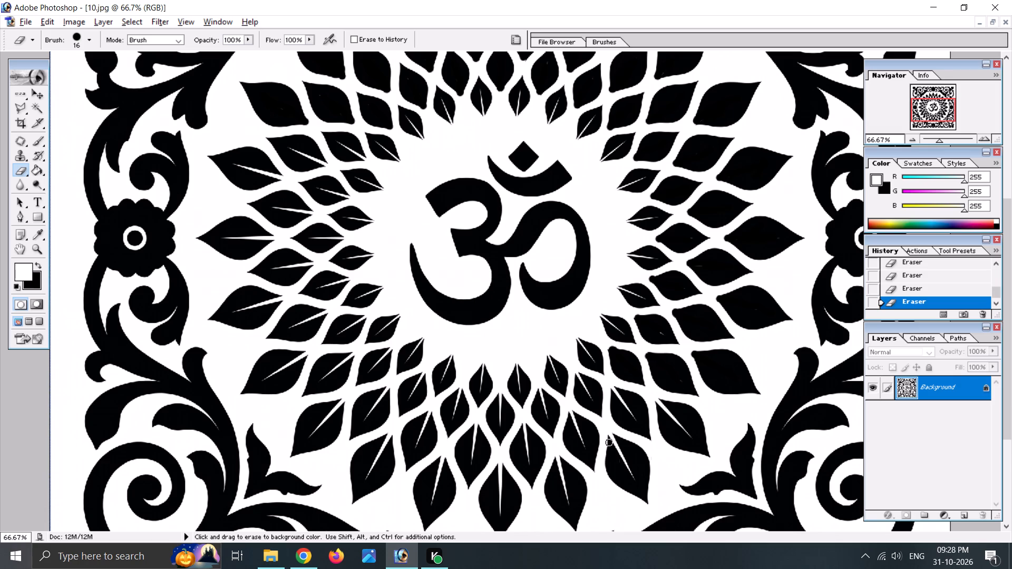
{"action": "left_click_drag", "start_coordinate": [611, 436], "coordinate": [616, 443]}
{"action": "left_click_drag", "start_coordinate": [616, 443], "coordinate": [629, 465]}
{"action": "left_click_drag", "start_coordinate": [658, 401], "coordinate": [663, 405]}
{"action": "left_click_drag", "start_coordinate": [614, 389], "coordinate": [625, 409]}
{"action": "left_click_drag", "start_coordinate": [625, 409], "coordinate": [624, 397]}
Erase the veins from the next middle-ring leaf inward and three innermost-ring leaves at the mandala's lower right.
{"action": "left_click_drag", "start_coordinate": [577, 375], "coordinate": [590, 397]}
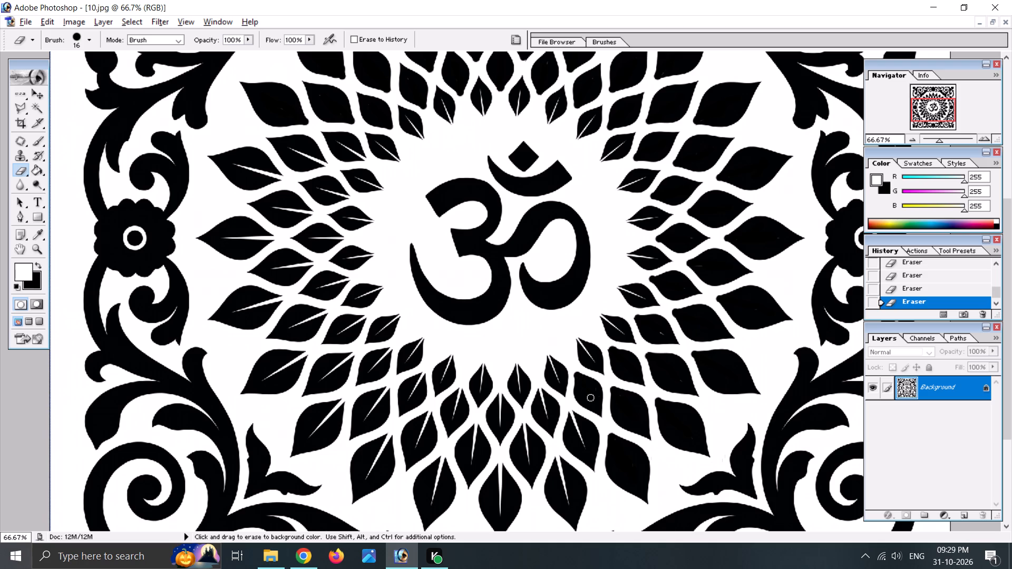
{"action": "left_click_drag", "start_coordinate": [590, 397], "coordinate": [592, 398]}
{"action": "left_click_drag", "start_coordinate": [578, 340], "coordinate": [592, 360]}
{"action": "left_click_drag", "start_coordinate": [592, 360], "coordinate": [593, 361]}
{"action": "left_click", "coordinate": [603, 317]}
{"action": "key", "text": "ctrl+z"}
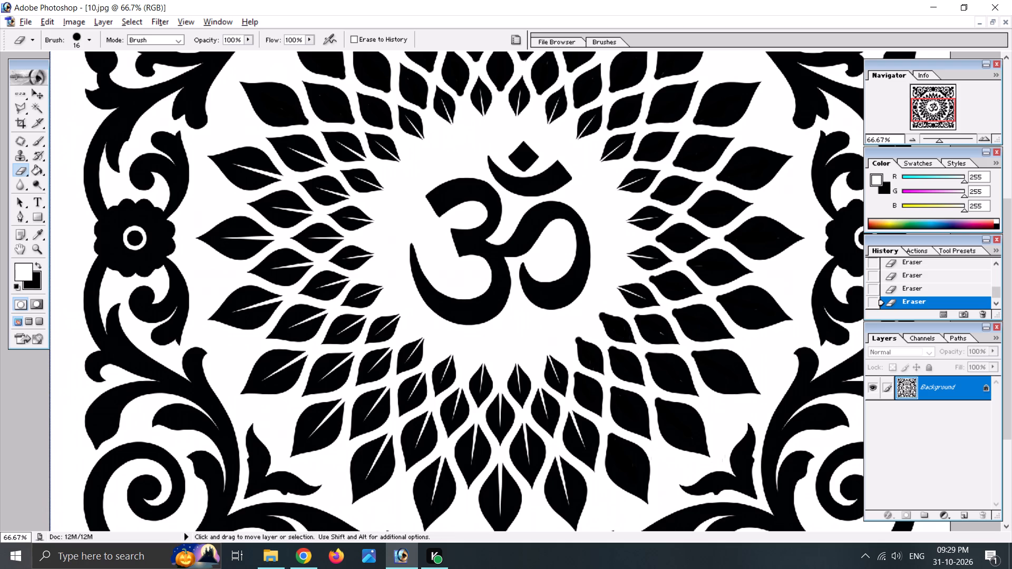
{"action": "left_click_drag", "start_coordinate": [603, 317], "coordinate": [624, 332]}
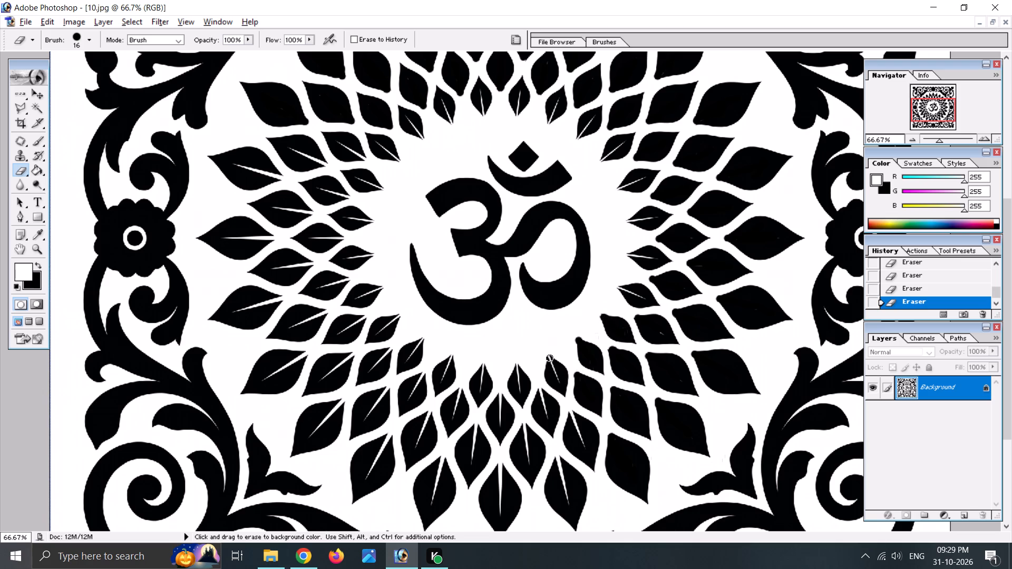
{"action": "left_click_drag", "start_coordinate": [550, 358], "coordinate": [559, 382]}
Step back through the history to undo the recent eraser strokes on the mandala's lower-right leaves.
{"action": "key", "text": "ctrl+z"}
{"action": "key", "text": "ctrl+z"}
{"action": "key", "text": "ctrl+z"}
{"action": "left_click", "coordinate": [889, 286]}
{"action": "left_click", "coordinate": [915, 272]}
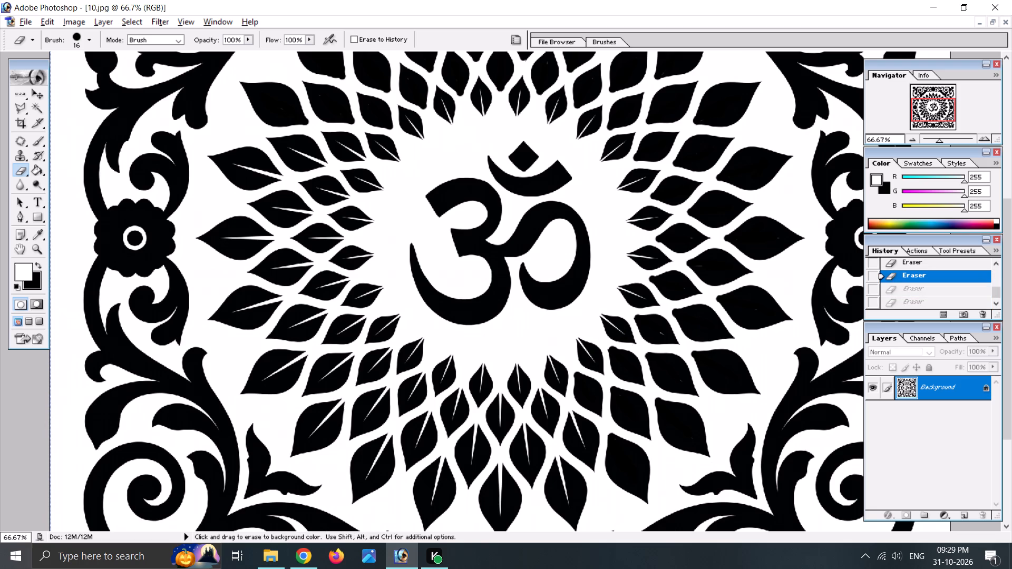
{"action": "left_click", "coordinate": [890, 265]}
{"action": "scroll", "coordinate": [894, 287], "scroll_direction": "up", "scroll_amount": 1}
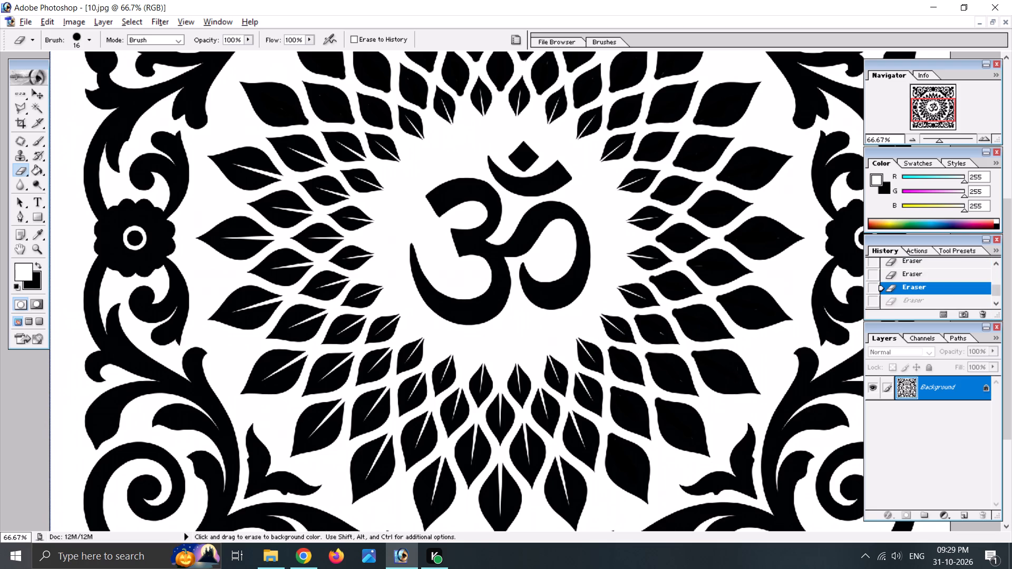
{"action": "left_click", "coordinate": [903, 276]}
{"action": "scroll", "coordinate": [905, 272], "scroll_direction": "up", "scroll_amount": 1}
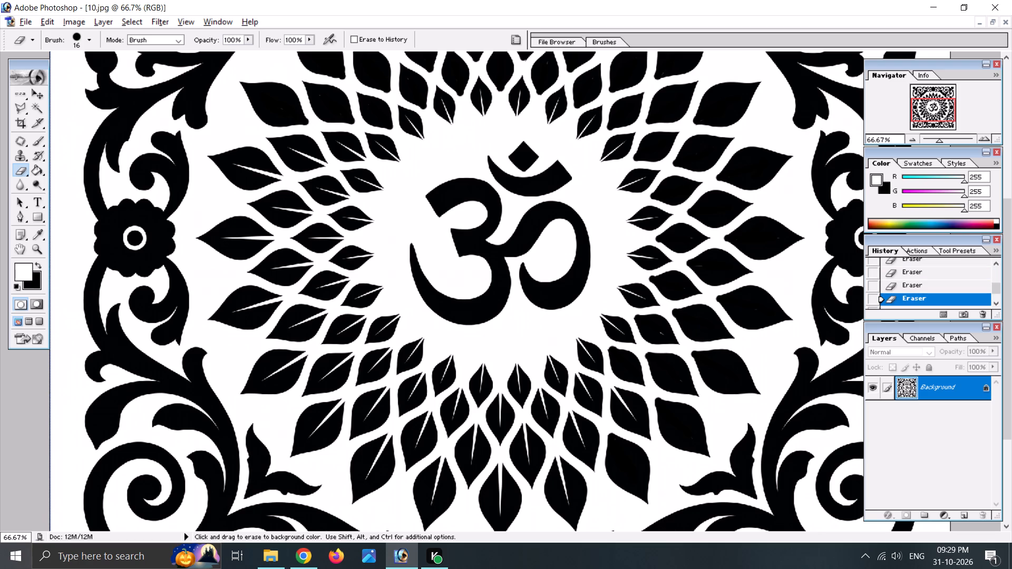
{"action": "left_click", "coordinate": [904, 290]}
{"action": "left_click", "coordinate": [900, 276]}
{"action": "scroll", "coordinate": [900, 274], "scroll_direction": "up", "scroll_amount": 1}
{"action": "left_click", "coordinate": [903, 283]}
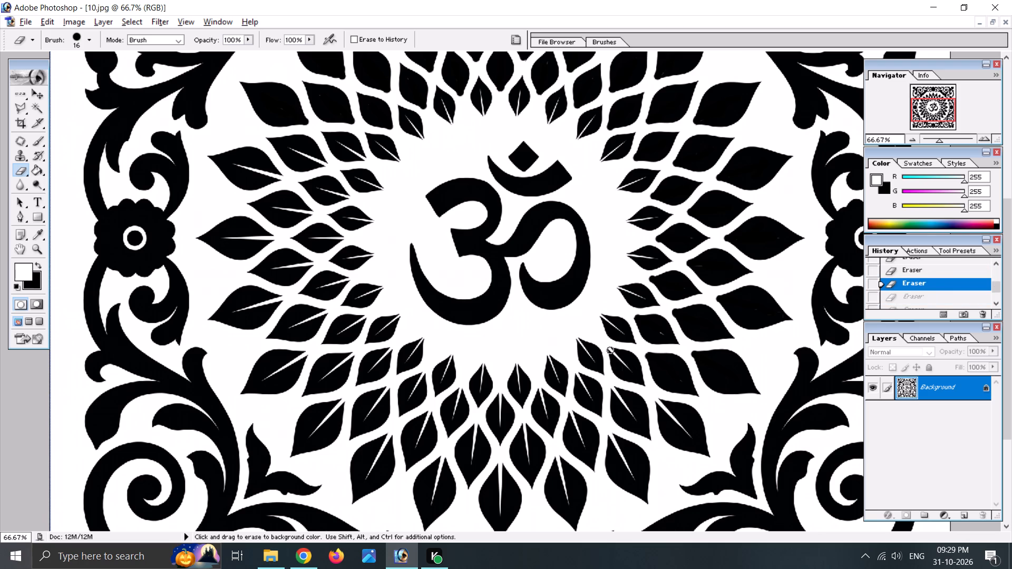
Erase the veins again from two lower-right middle-ring leaves and the outer leaf beside them.
{"action": "left_click_drag", "start_coordinate": [611, 350], "coordinate": [630, 371]}
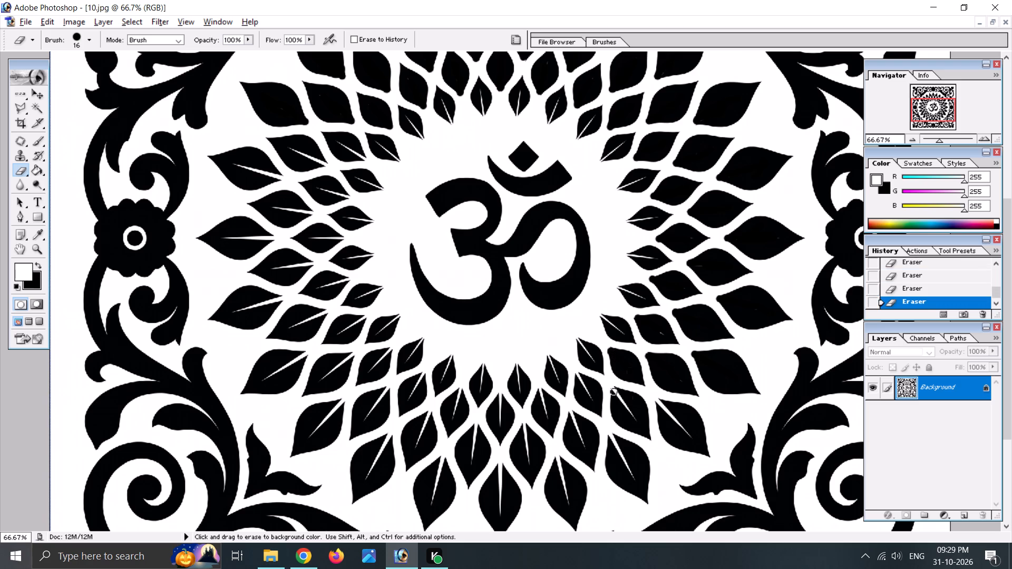
{"action": "left_click_drag", "start_coordinate": [614, 390], "coordinate": [636, 419]}
{"action": "left_click_drag", "start_coordinate": [658, 400], "coordinate": [688, 438]}
Erase the veins from two middle-ring leaves and the large outer leaf on the mandala's upper-left side, above the horizontal leaf.
{"action": "scroll", "coordinate": [433, 239], "scroll_direction": "up", "scroll_amount": 1}
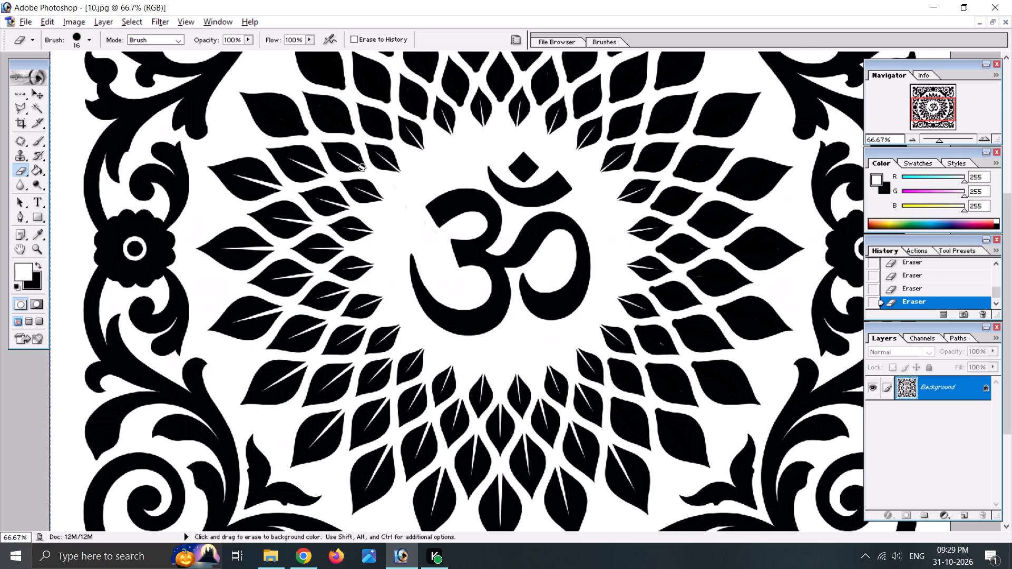
{"action": "left_click_drag", "start_coordinate": [363, 167], "coordinate": [344, 156]}
{"action": "left_click_drag", "start_coordinate": [344, 156], "coordinate": [340, 153]}
{"action": "left_click_drag", "start_coordinate": [324, 173], "coordinate": [315, 173]}
{"action": "left_click_drag", "start_coordinate": [315, 173], "coordinate": [290, 159]}
{"action": "left_click_drag", "start_coordinate": [279, 187], "coordinate": [233, 173]}
{"action": "left_click_drag", "start_coordinate": [233, 173], "coordinate": [232, 173]}
Erase the veins from the large horizontal outer leaf on the mandala's left side and the two middle-ring leaves just above it.
{"action": "left_click_drag", "start_coordinate": [346, 207], "coordinate": [344, 205]}
{"action": "left_click_drag", "start_coordinate": [344, 205], "coordinate": [331, 202]}
{"action": "left_click_drag", "start_coordinate": [310, 222], "coordinate": [281, 220]}
{"action": "left_click_drag", "start_coordinate": [281, 220], "coordinate": [273, 219]}
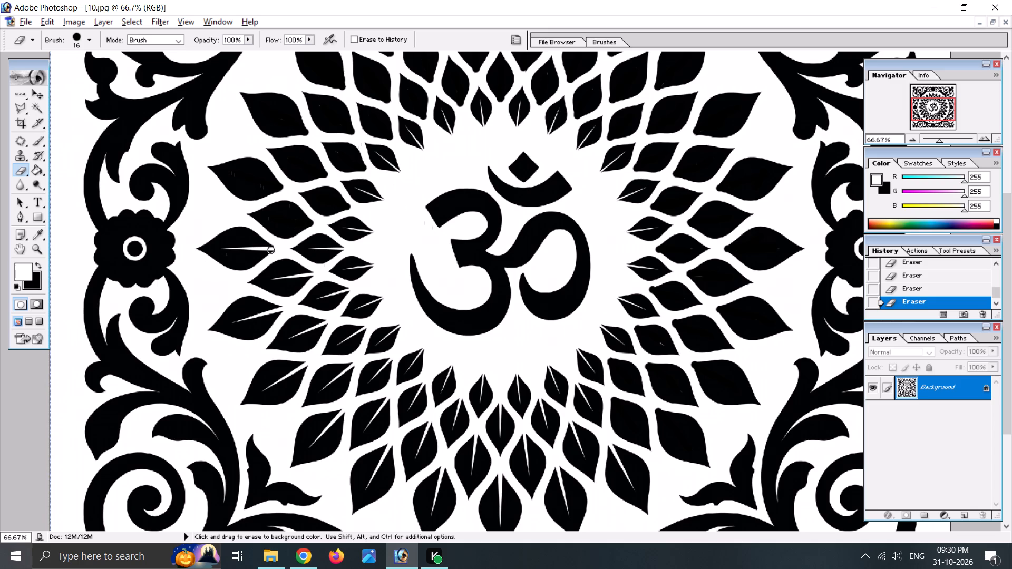
{"action": "left_click_drag", "start_coordinate": [271, 249], "coordinate": [251, 248]}
{"action": "left_click_drag", "start_coordinate": [251, 248], "coordinate": [255, 248]}
Erase the veins from the two large outer leaves below the mandala's left horizontal leaf and the two second-ring leaves beside them.
{"action": "left_click_drag", "start_coordinate": [309, 274], "coordinate": [307, 274]}
{"action": "left_click_drag", "start_coordinate": [307, 274], "coordinate": [273, 277]}
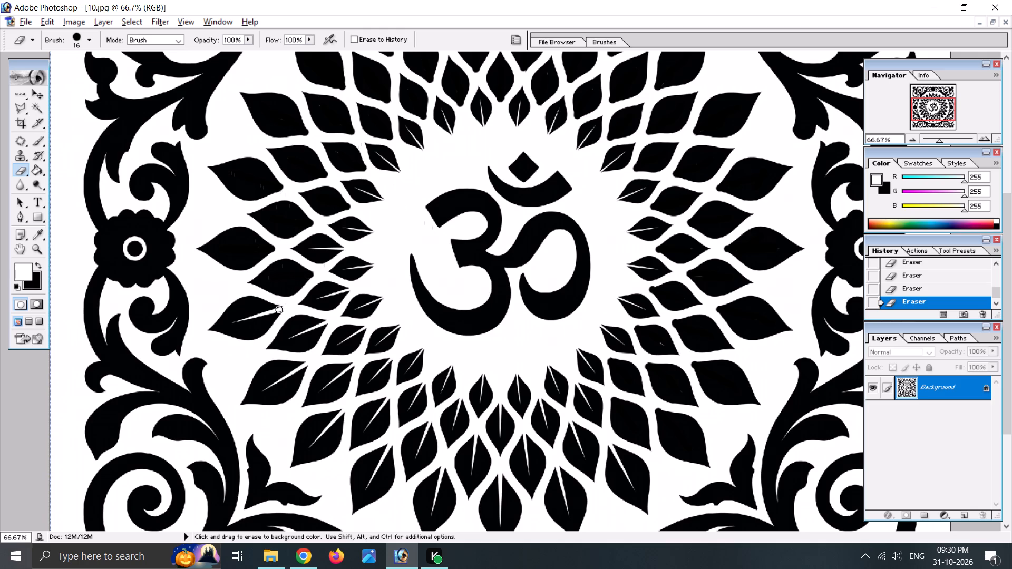
{"action": "left_click", "coordinate": [278, 309]}
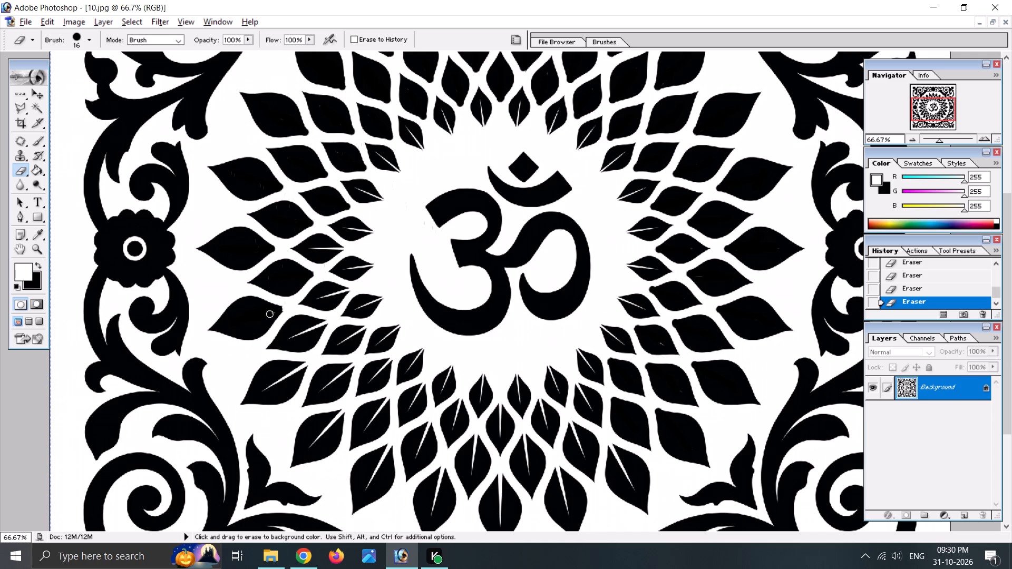
{"action": "left_click", "coordinate": [280, 309]}
{"action": "scroll", "coordinate": [407, 299], "scroll_direction": "down", "scroll_amount": 4}
{"action": "scroll", "coordinate": [407, 299], "scroll_direction": "up", "scroll_amount": 5}
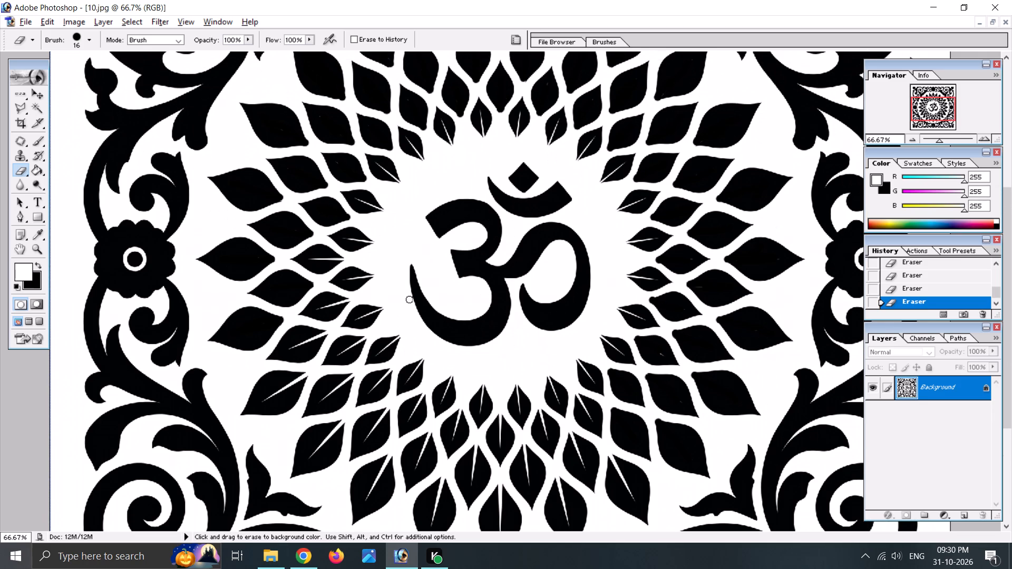
{"action": "scroll", "coordinate": [296, 322], "scroll_direction": "down", "scroll_amount": 4}
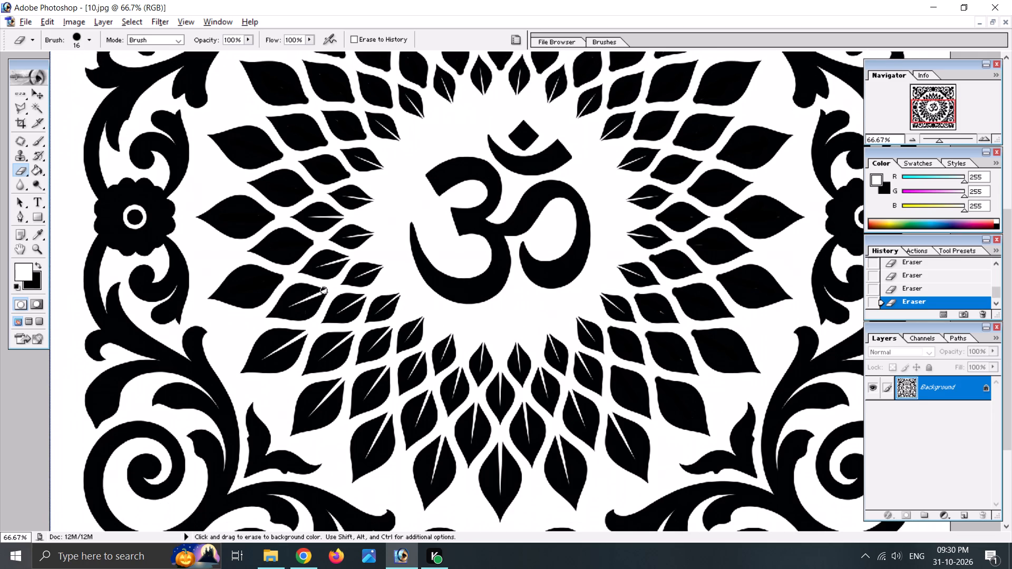
{"action": "left_click_drag", "start_coordinate": [324, 292], "coordinate": [303, 300]}
{"action": "left_click_drag", "start_coordinate": [303, 300], "coordinate": [290, 305]}
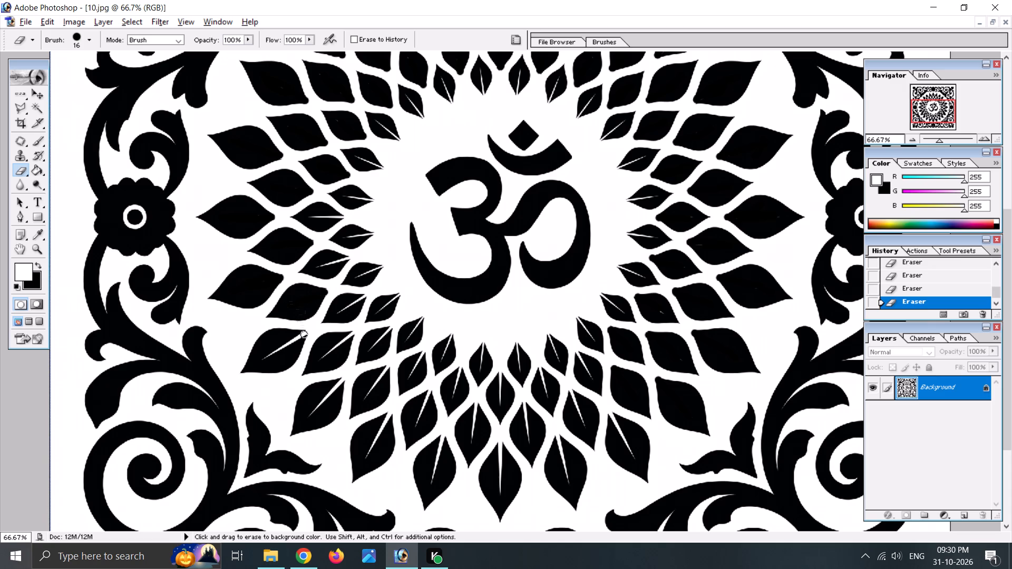
{"action": "left_click", "coordinate": [304, 333]}
Erase the veins from three smaller third-ring leaves on the mandala's left side, from the horizontal one downward, redoing the lowest leaf's stroke.
{"action": "left_click_drag", "start_coordinate": [363, 296], "coordinate": [328, 316]}
{"action": "key", "text": "ctrl+z"}
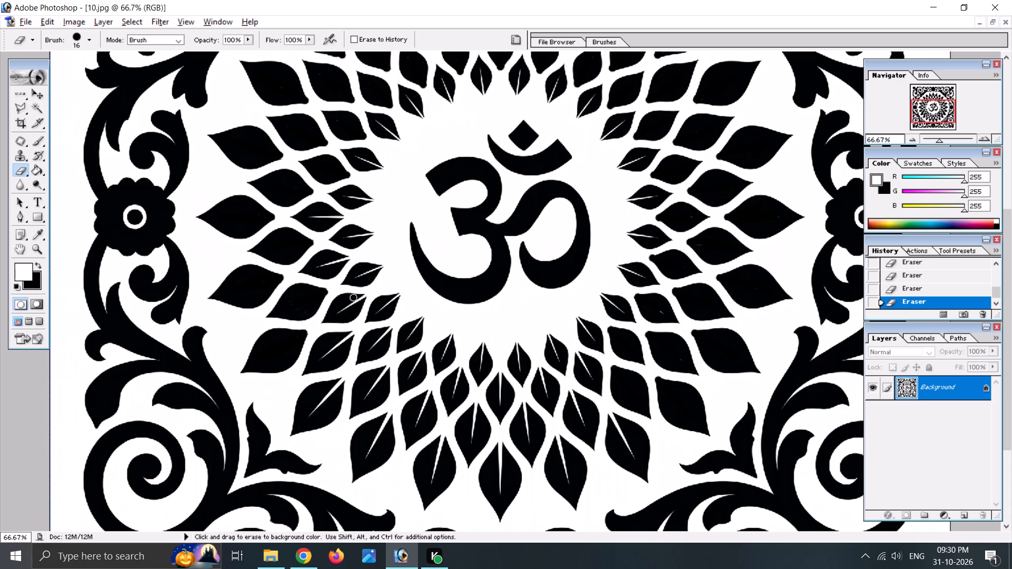
{"action": "left_click_drag", "start_coordinate": [364, 297], "coordinate": [337, 312]}
{"action": "left_click", "coordinate": [344, 259]}
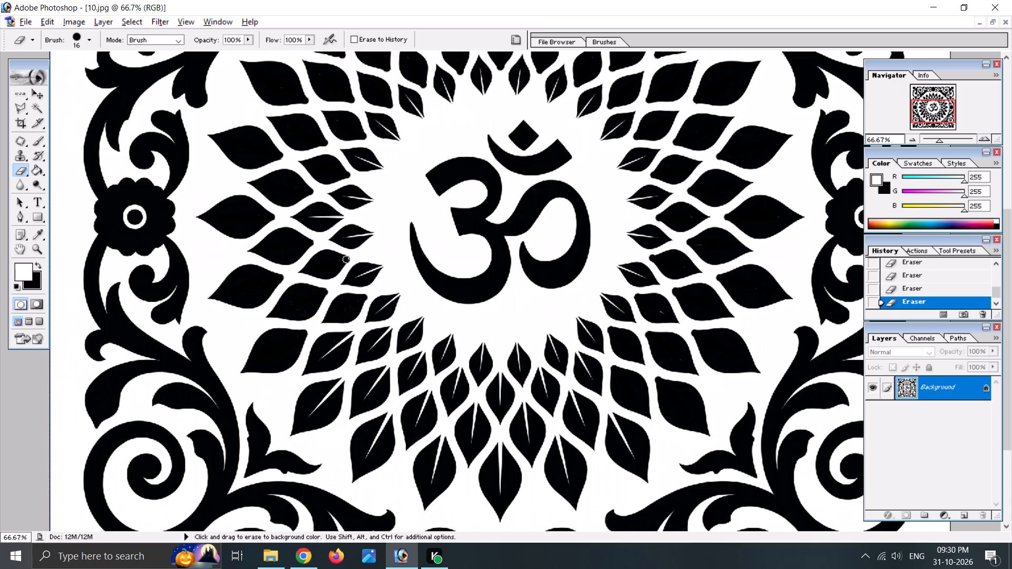
{"action": "left_click", "coordinate": [346, 258]}
{"action": "left_click_drag", "start_coordinate": [340, 216], "coordinate": [326, 217]}
Erase the veins from two large outer leaves and three smaller leaves above them on the mandala's lower-right side, and touch up a neighbouring leaf.
{"action": "scroll", "coordinate": [367, 335], "scroll_direction": "down", "scroll_amount": 5}
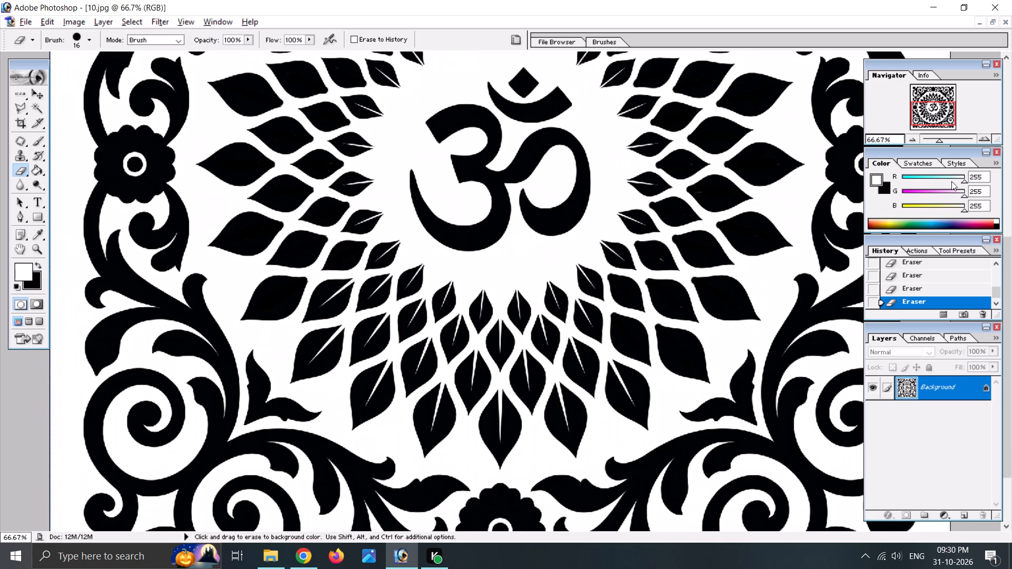
{"action": "left_click_drag", "start_coordinate": [661, 257], "coordinate": [654, 251]}
{"action": "left_click_drag", "start_coordinate": [611, 363], "coordinate": [628, 396]}
{"action": "left_click_drag", "start_coordinate": [628, 396], "coordinate": [632, 408]}
{"action": "left_click_drag", "start_coordinate": [578, 300], "coordinate": [591, 328]}
{"action": "left_click_drag", "start_coordinate": [540, 317], "coordinate": [547, 346]}
{"action": "left_click_drag", "start_coordinate": [571, 339], "coordinate": [586, 379]}
{"action": "left_click_drag", "start_coordinate": [558, 384], "coordinate": [565, 408]}
{"action": "left_click_drag", "start_coordinate": [565, 408], "coordinate": [570, 431]}
Erase the veins from the mandala's bottommost outer leaf and the large outer leaf just left of it.
{"action": "left_click_drag", "start_coordinate": [499, 393], "coordinate": [500, 439]}
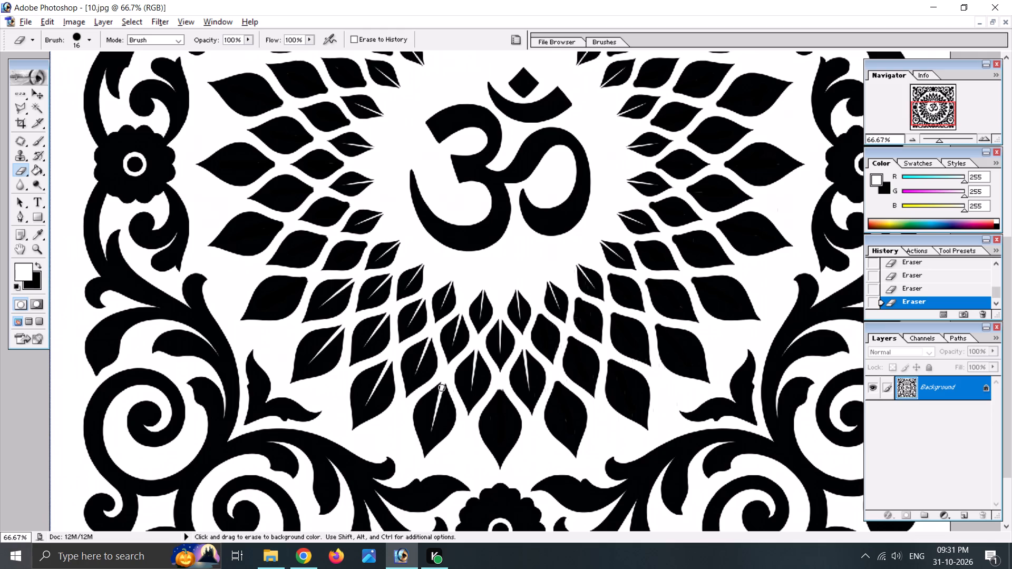
{"action": "left_click_drag", "start_coordinate": [442, 385], "coordinate": [435, 408]}
{"action": "left_click_drag", "start_coordinate": [435, 408], "coordinate": [442, 418]}
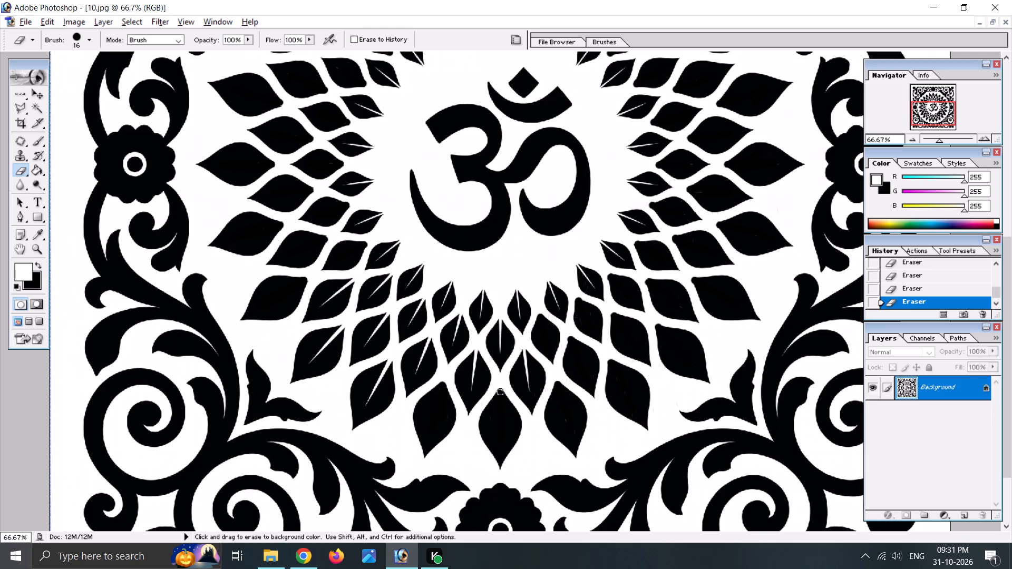
{"action": "left_click", "coordinate": [500, 391]}
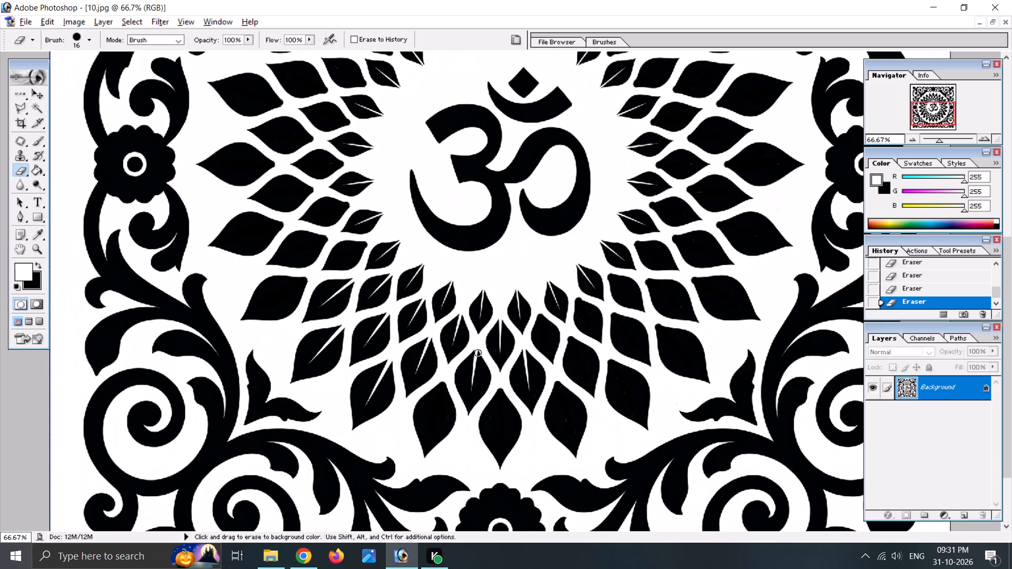
Erase the veins from the two second-ring leaves flanking the bottommost leaf, the centred leaf above it, and the third-ring leaf to their left.
{"action": "left_click", "coordinate": [476, 351]}
{"action": "left_click_drag", "start_coordinate": [476, 351], "coordinate": [476, 371]}
{"action": "left_click_drag", "start_coordinate": [476, 371], "coordinate": [472, 395]}
{"action": "left_click_drag", "start_coordinate": [524, 352], "coordinate": [528, 391]}
{"action": "left_click_drag", "start_coordinate": [499, 322], "coordinate": [500, 352]}
{"action": "left_click_drag", "start_coordinate": [459, 317], "coordinate": [457, 327]}
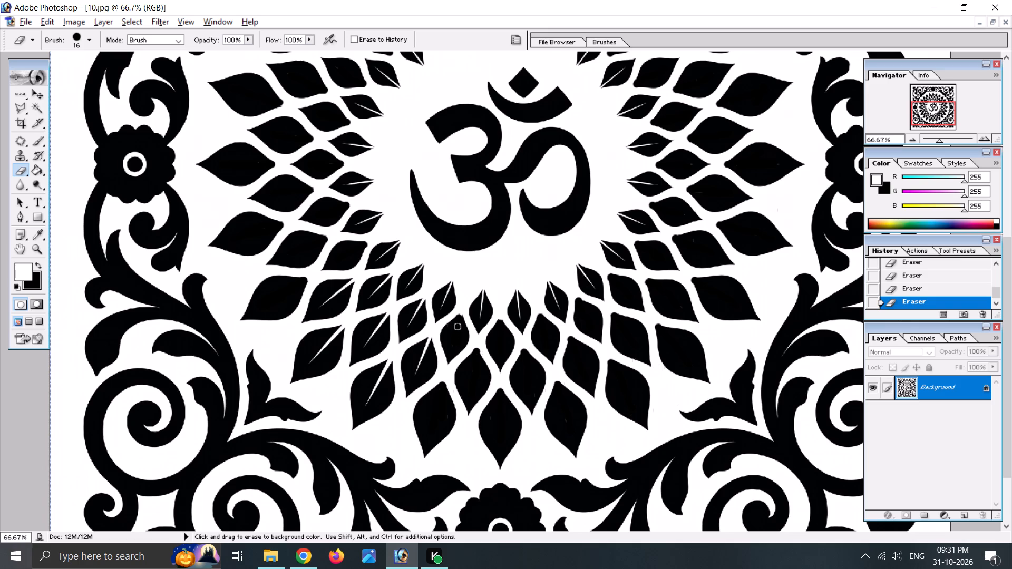
{"action": "left_click", "coordinate": [459, 317]}
Erase the veins from five leaves on the mandala's lower-left side: one outer, two second-ring and two third-ring leaves.
{"action": "left_click_drag", "start_coordinate": [352, 281], "coordinate": [336, 295]}
{"action": "left_click_drag", "start_coordinate": [341, 328], "coordinate": [328, 341]}
{"action": "left_click_drag", "start_coordinate": [328, 341], "coordinate": [332, 336]}
{"action": "left_click_drag", "start_coordinate": [385, 316], "coordinate": [381, 324]}
{"action": "left_click_drag", "start_coordinate": [381, 324], "coordinate": [364, 346]}
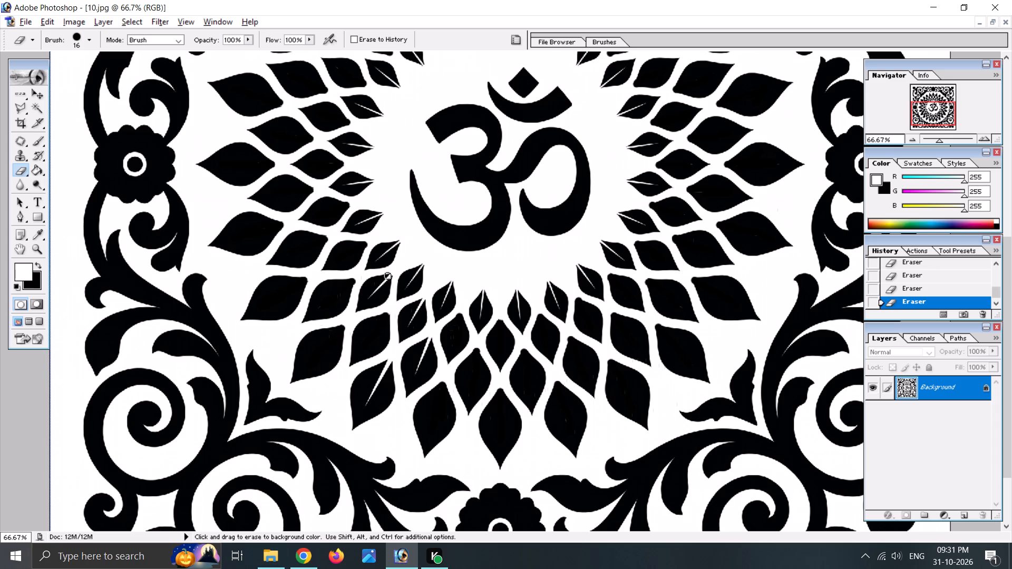
{"action": "left_click_drag", "start_coordinate": [388, 276], "coordinate": [367, 298]}
{"action": "left_click_drag", "start_coordinate": [422, 302], "coordinate": [411, 321]}
{"action": "left_click_drag", "start_coordinate": [411, 321], "coordinate": [407, 325]}
Erase the veins from the last veined outer leaf and its adjoining second-ring leaf at the mandala's lower left, redoing the outer leaf's tip dab.
{"action": "left_click_drag", "start_coordinate": [387, 363], "coordinate": [374, 387]}
{"action": "left_click_drag", "start_coordinate": [374, 387], "coordinate": [364, 409]}
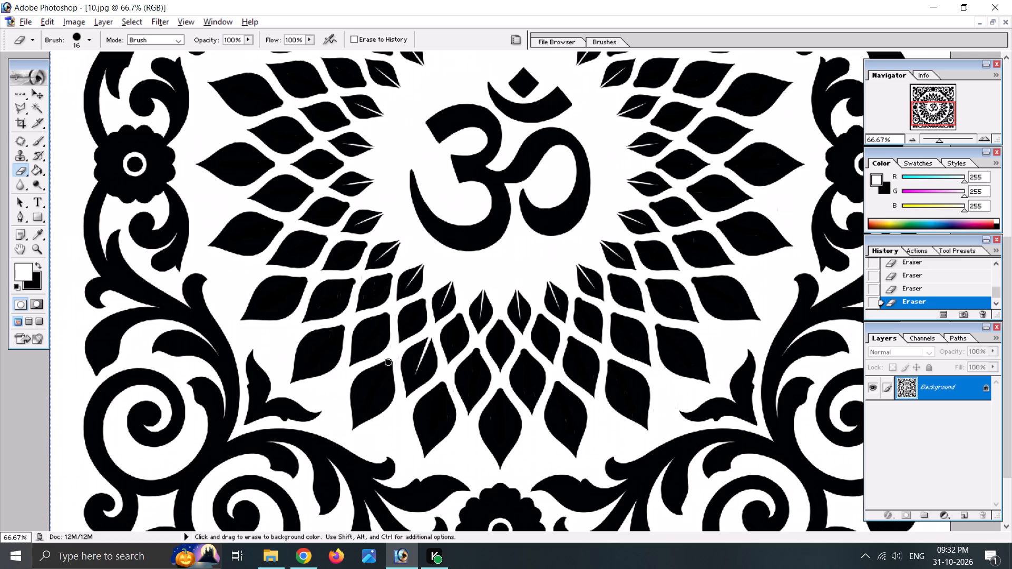
{"action": "left_click", "coordinate": [388, 362]}
{"action": "key", "text": "ctrl+z"}
{"action": "left_click", "coordinate": [390, 360]}
{"action": "left_click_drag", "start_coordinate": [429, 340], "coordinate": [424, 347]}
Set the eraser brush's master diameter to 10 px for the small innermost leaves around the Om.
{"action": "scroll", "coordinate": [616, 337], "scroll_direction": "down", "scroll_amount": 4}
{"action": "scroll", "coordinate": [621, 309], "scroll_direction": "up", "scroll_amount": 18}
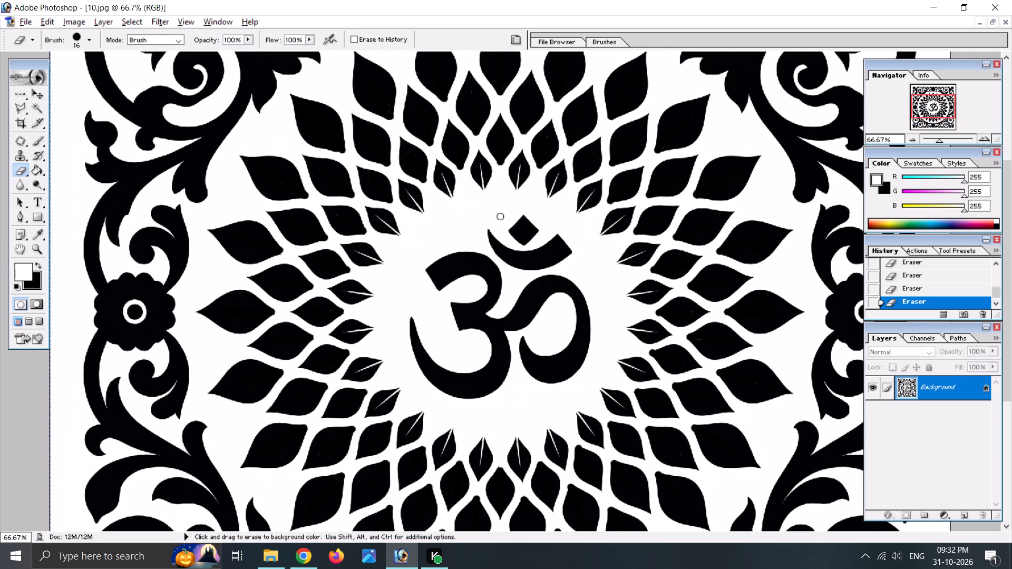
{"action": "left_click", "coordinate": [985, 138]}
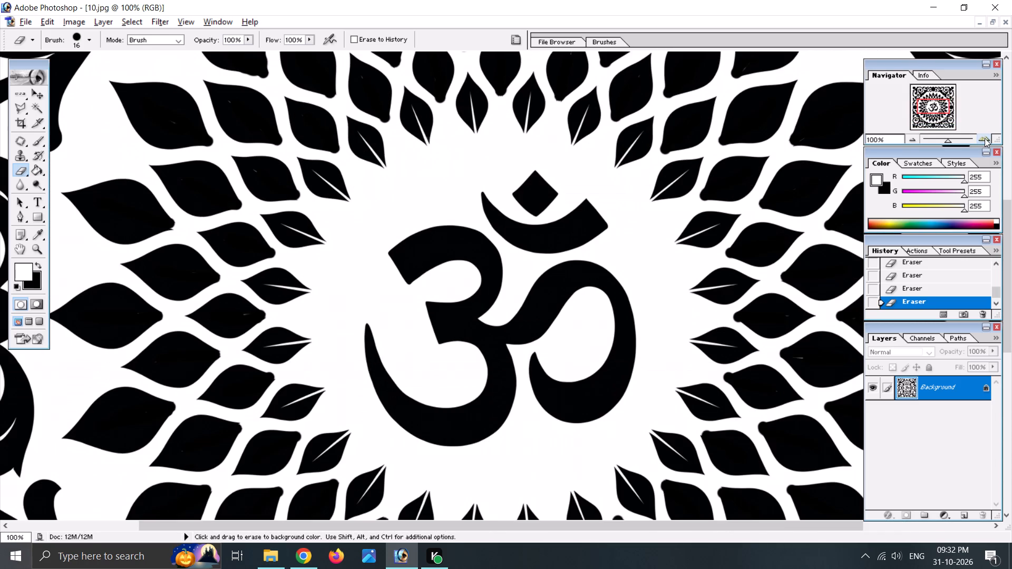
{"action": "right_click", "coordinate": [447, 173]}
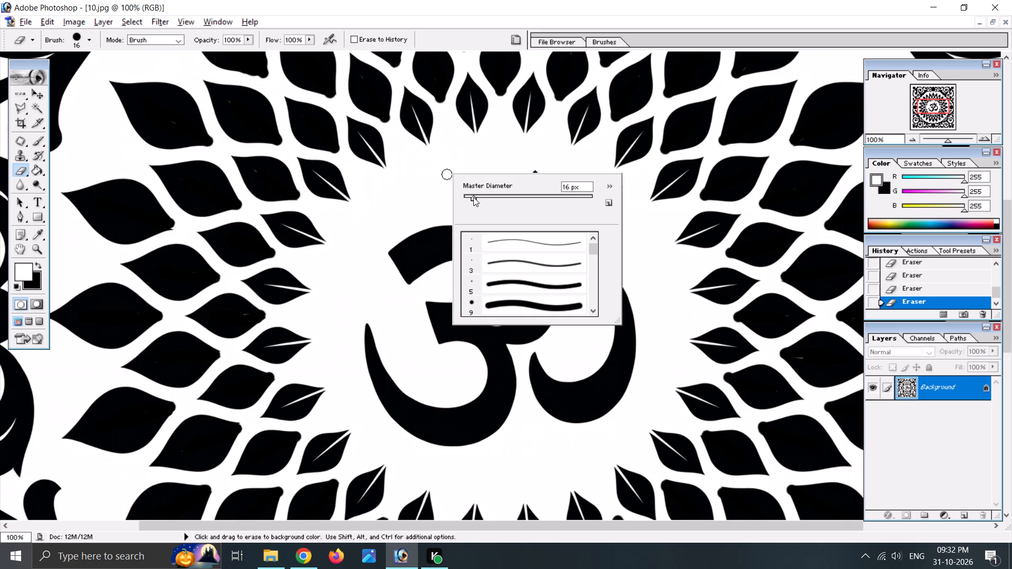
{"action": "left_click_drag", "start_coordinate": [473, 197], "coordinate": [465, 201]}
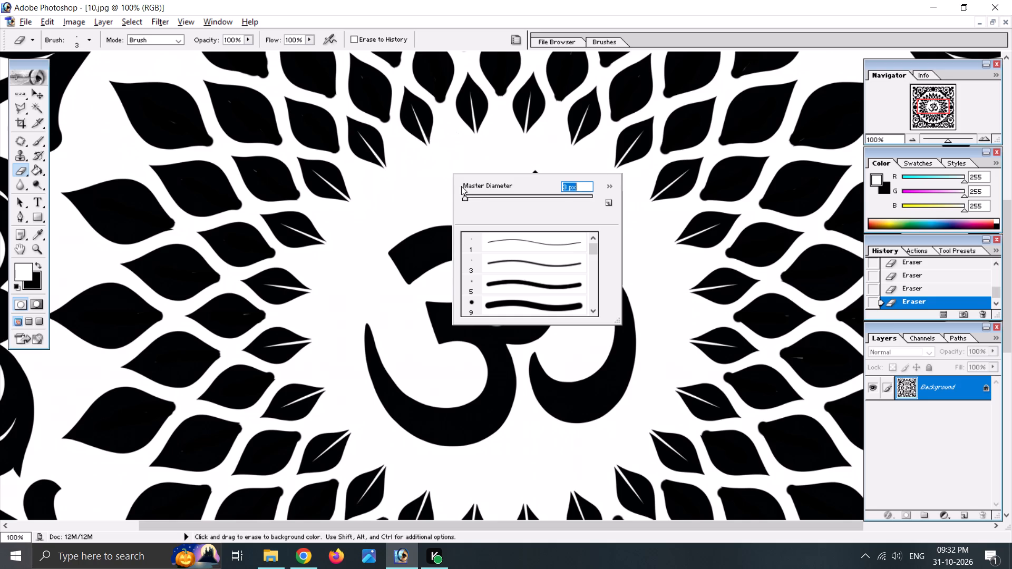
{"action": "left_click_drag", "start_coordinate": [465, 200], "coordinate": [465, 193]}
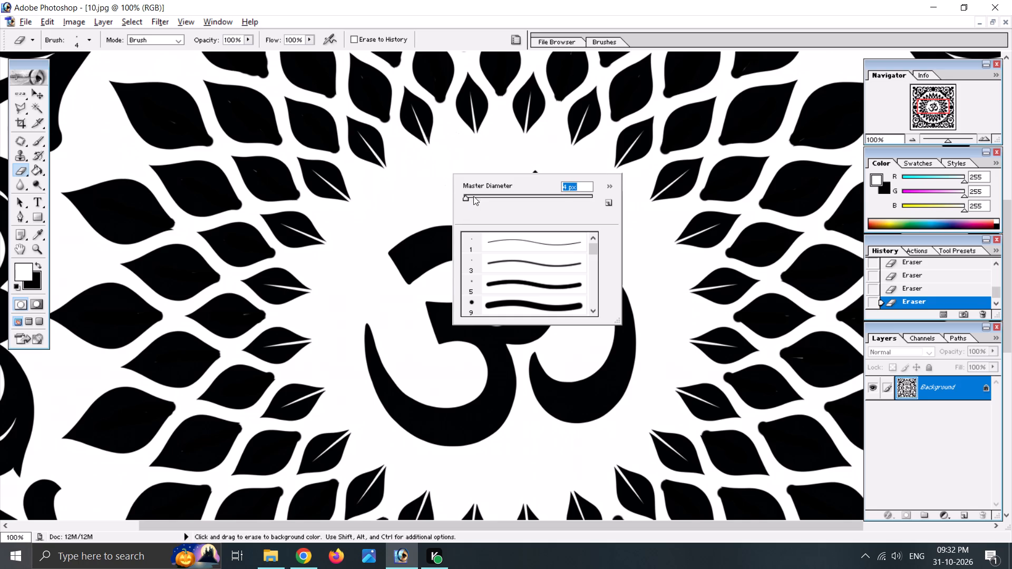
{"action": "left_click", "coordinate": [469, 197]}
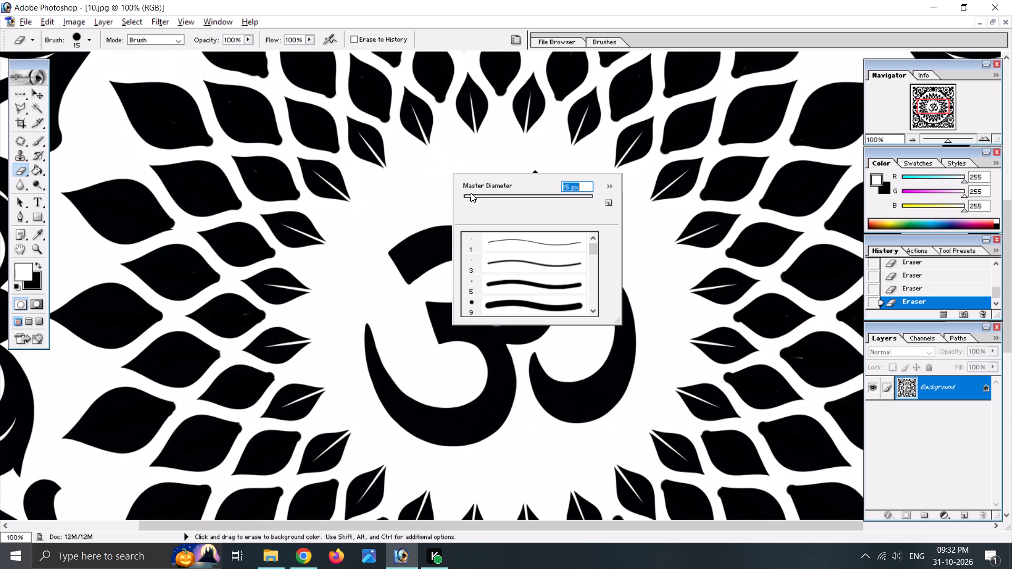
{"action": "left_click", "coordinate": [471, 197]}
{"action": "key", "text": "Left"}
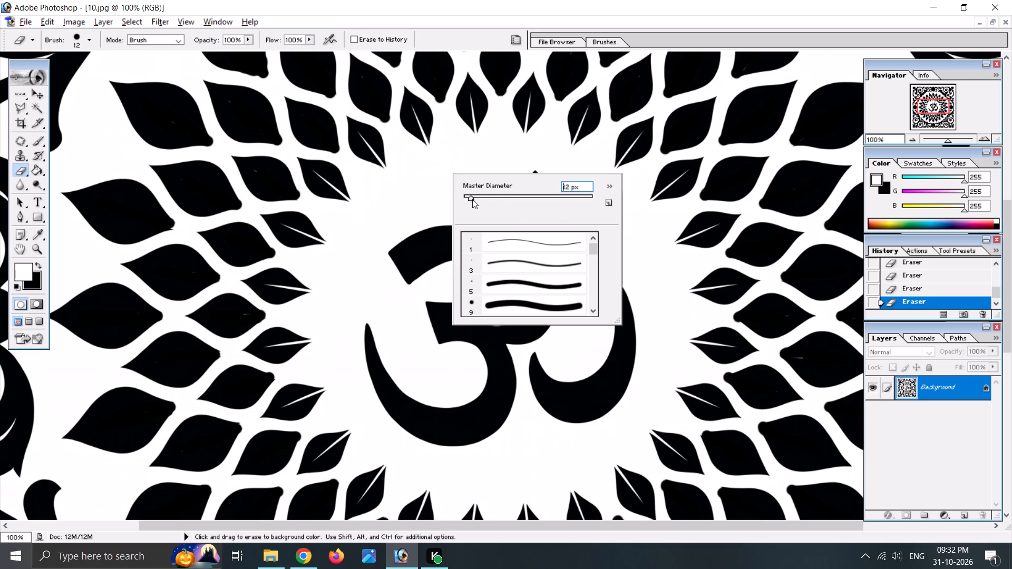
{"action": "left_click", "coordinate": [472, 199]}
{"action": "key", "text": "Left"}
{"action": "key", "text": "Left"}
{"action": "key", "text": "Left"}
{"action": "key", "text": "Left"}
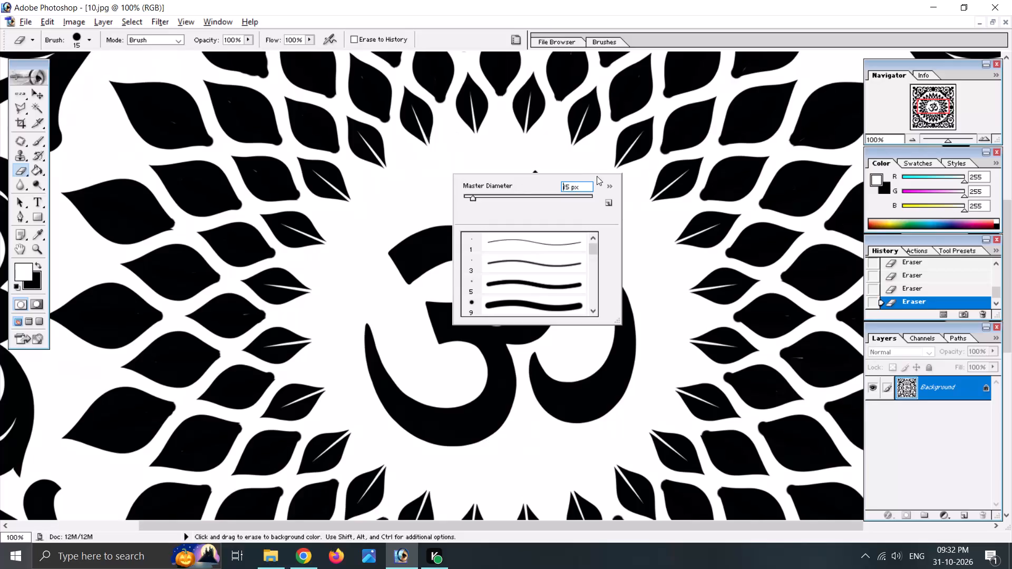
{"action": "left_click_drag", "start_coordinate": [582, 188], "coordinate": [554, 188]}
{"action": "type", "text": "10"}
Erase the veins from five adjacent innermost-ring leaves above the Om, working clockwise, and touch up remaining traces in three of them.
{"action": "left_click_drag", "start_coordinate": [427, 142], "coordinate": [415, 109]}
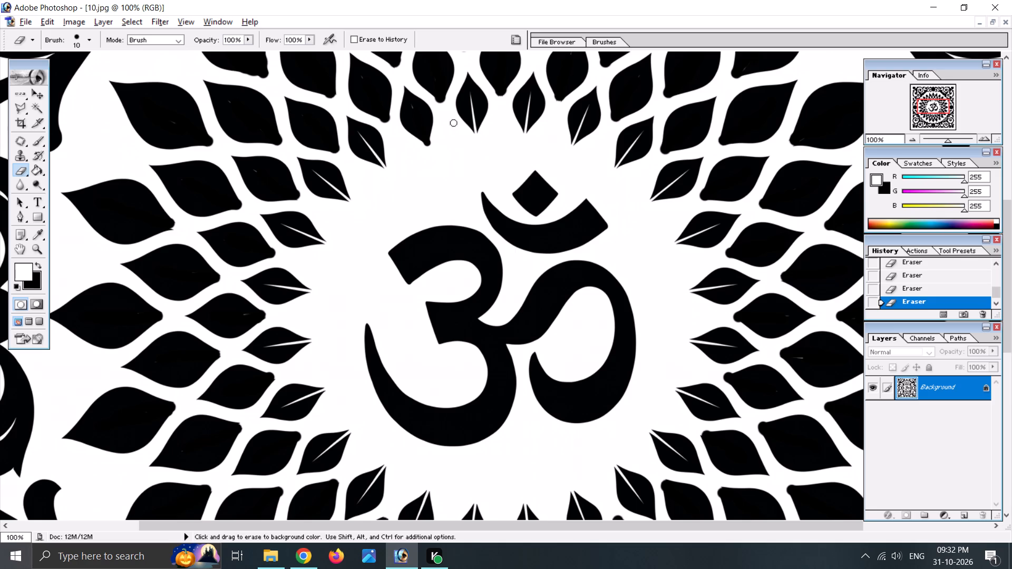
{"action": "left_click_drag", "start_coordinate": [475, 130], "coordinate": [474, 126]}
{"action": "left_click_drag", "start_coordinate": [474, 126], "coordinate": [473, 95]}
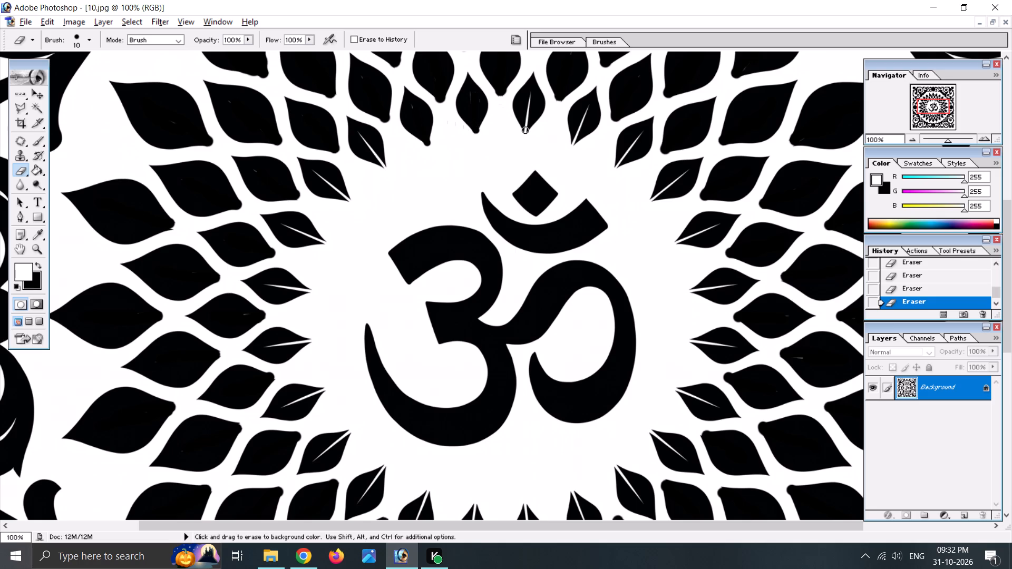
{"action": "left_click", "coordinate": [525, 129]}
{"action": "left_click_drag", "start_coordinate": [525, 124], "coordinate": [531, 94]}
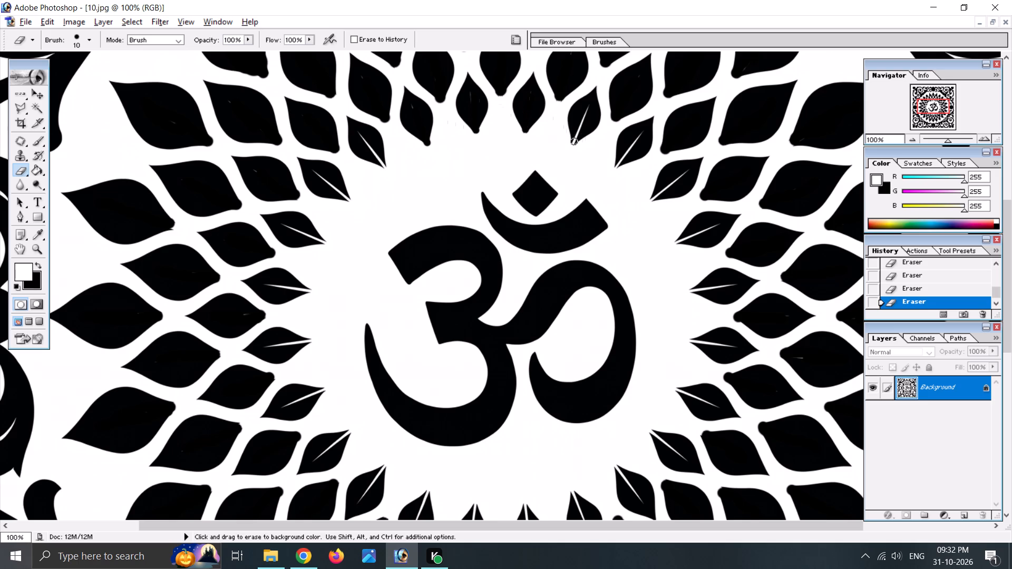
{"action": "left_click", "coordinate": [573, 141]}
{"action": "left_click_drag", "start_coordinate": [575, 135], "coordinate": [586, 108]}
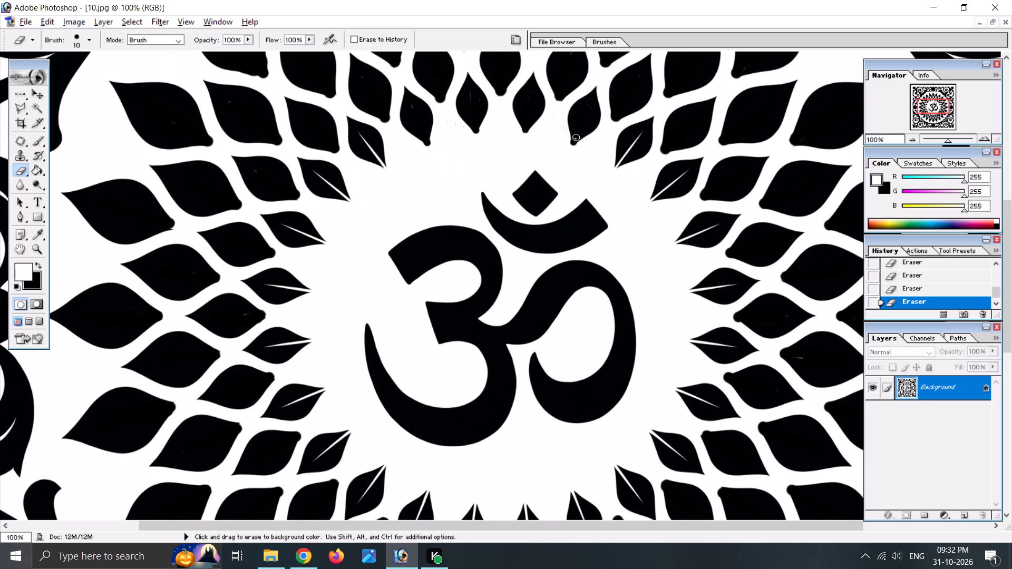
{"action": "left_click", "coordinate": [576, 137]}
{"action": "left_click", "coordinate": [617, 164]}
{"action": "left_click_drag", "start_coordinate": [620, 160], "coordinate": [642, 134]}
{"action": "left_click_drag", "start_coordinate": [409, 103], "coordinate": [420, 117]}
{"action": "left_click_drag", "start_coordinate": [469, 92], "coordinate": [469, 103]}
{"action": "left_click_drag", "start_coordinate": [644, 127], "coordinate": [630, 143]}
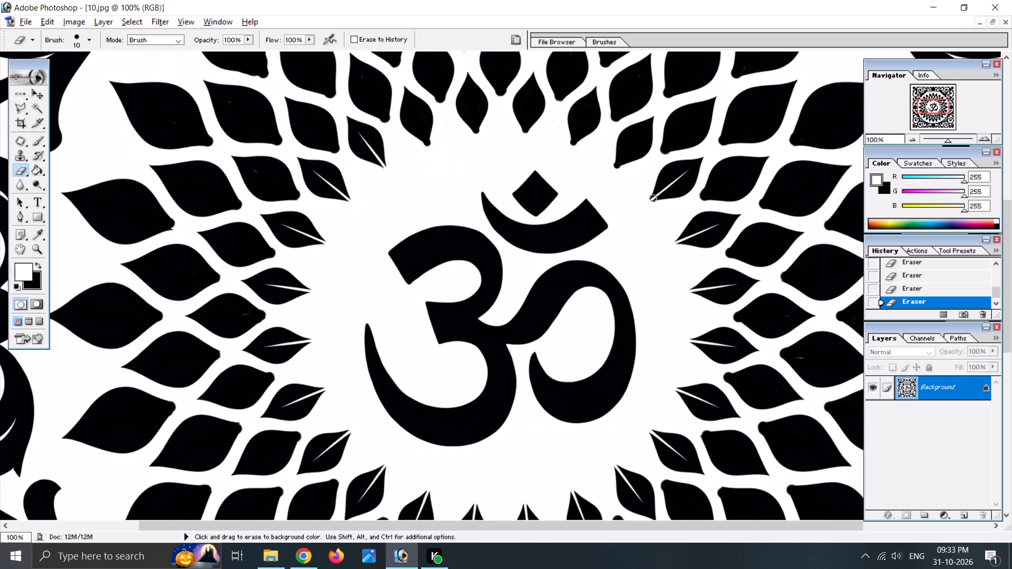
Erase the vein from the next innermost-ring leaf clockwise, at the Om's upper right.
{"action": "left_click", "coordinate": [653, 198]}
{"action": "left_click_drag", "start_coordinate": [656, 197], "coordinate": [680, 179]}
{"action": "left_click_drag", "start_coordinate": [680, 179], "coordinate": [688, 172]}
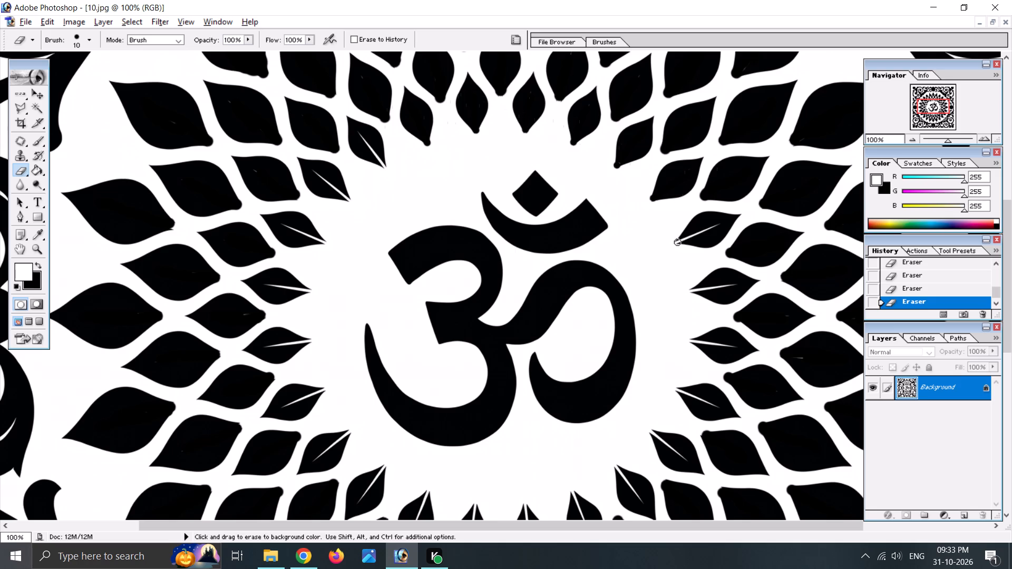
Erase the veins from the next four innermost-ring leaves clockwise, along the Om's right side.
{"action": "left_click", "coordinate": [678, 242]}
{"action": "left_click_drag", "start_coordinate": [682, 240], "coordinate": [717, 227]}
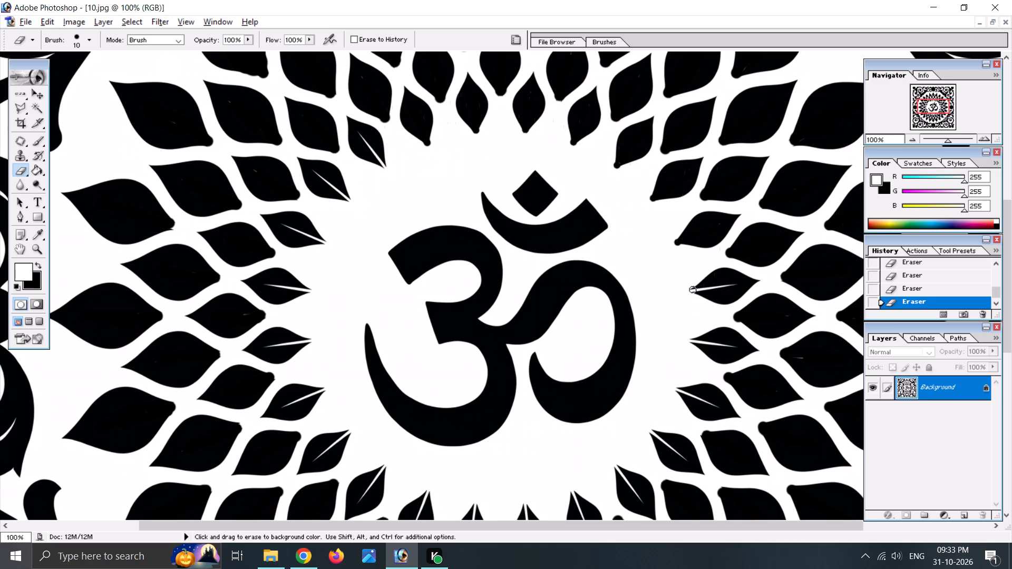
{"action": "left_click", "coordinate": [692, 289]}
{"action": "left_click_drag", "start_coordinate": [696, 289], "coordinate": [723, 284]}
{"action": "left_click", "coordinate": [692, 341]}
{"action": "left_click_drag", "start_coordinate": [695, 342], "coordinate": [739, 347]}
{"action": "left_click", "coordinate": [677, 390]}
{"action": "left_click_drag", "start_coordinate": [679, 390], "coordinate": [716, 405]}
Erase the veins from the two innermost-ring leaves at the Om's lower right, touching up the lower leaf's tip.
{"action": "scroll", "coordinate": [689, 399], "scroll_direction": "down", "scroll_amount": 3}
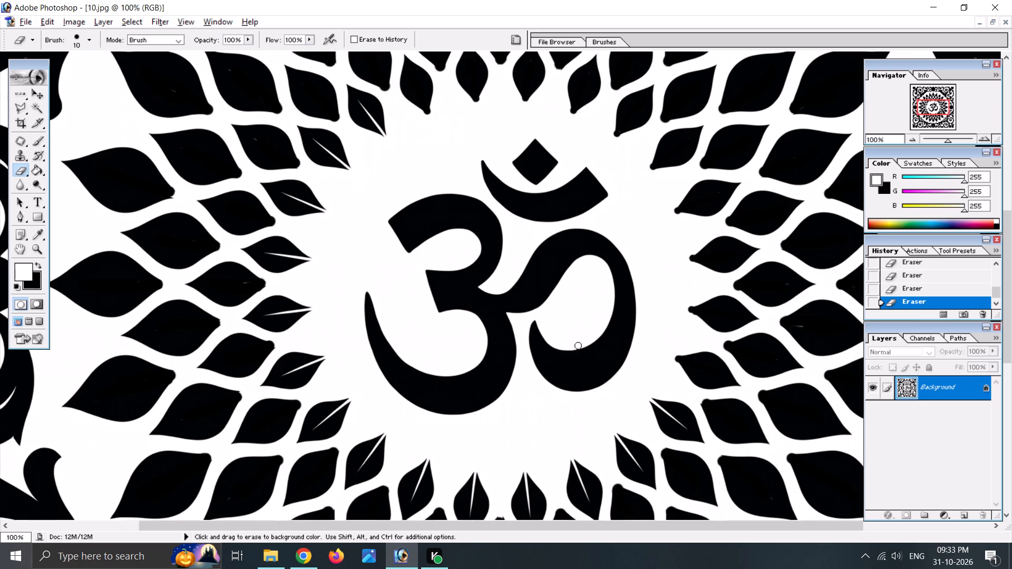
{"action": "scroll", "coordinate": [570, 340], "scroll_direction": "down", "scroll_amount": 4}
{"action": "scroll", "coordinate": [713, 361], "scroll_direction": "down", "scroll_amount": 5}
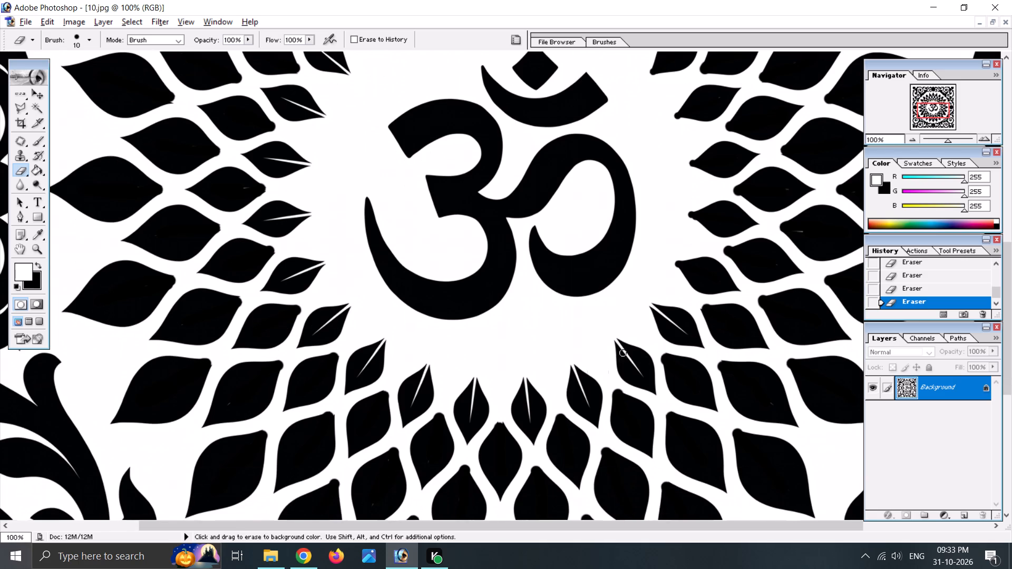
{"action": "left_click", "coordinate": [616, 341]}
{"action": "left_click_drag", "start_coordinate": [620, 347], "coordinate": [640, 374]}
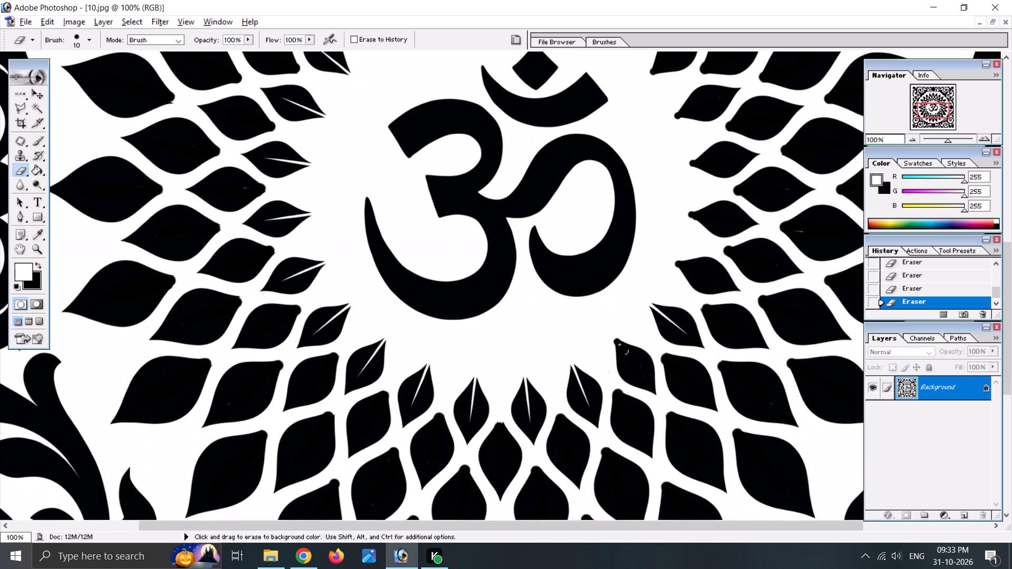
{"action": "left_click", "coordinate": [620, 345]}
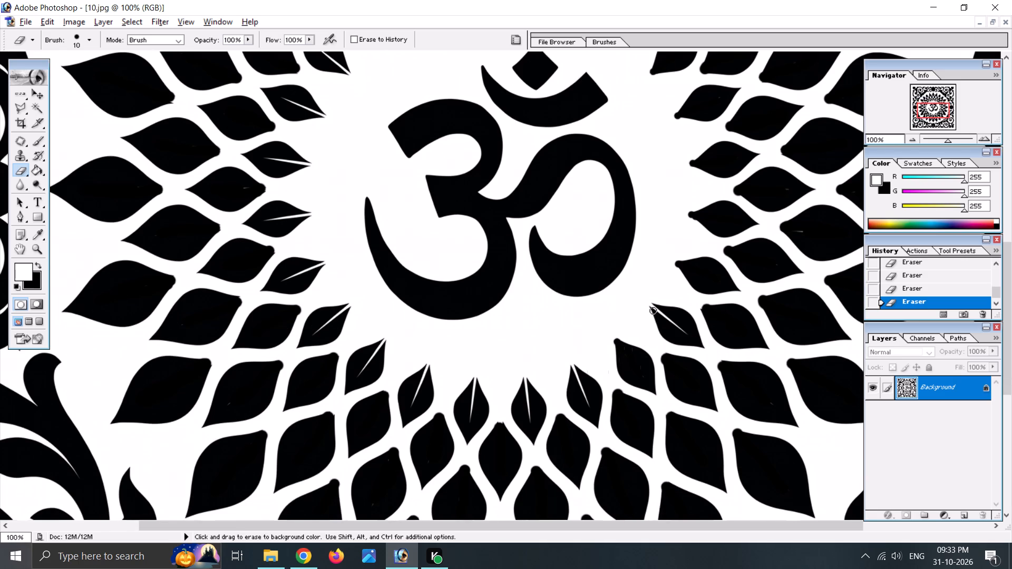
{"action": "left_click", "coordinate": [652, 306]}
{"action": "left_click_drag", "start_coordinate": [656, 309], "coordinate": [687, 336]}
Erase the veins from the four innermost-ring leaves directly below the Om, working clockwise.
{"action": "left_click", "coordinate": [573, 366]}
{"action": "left_click_drag", "start_coordinate": [574, 372], "coordinate": [588, 407]}
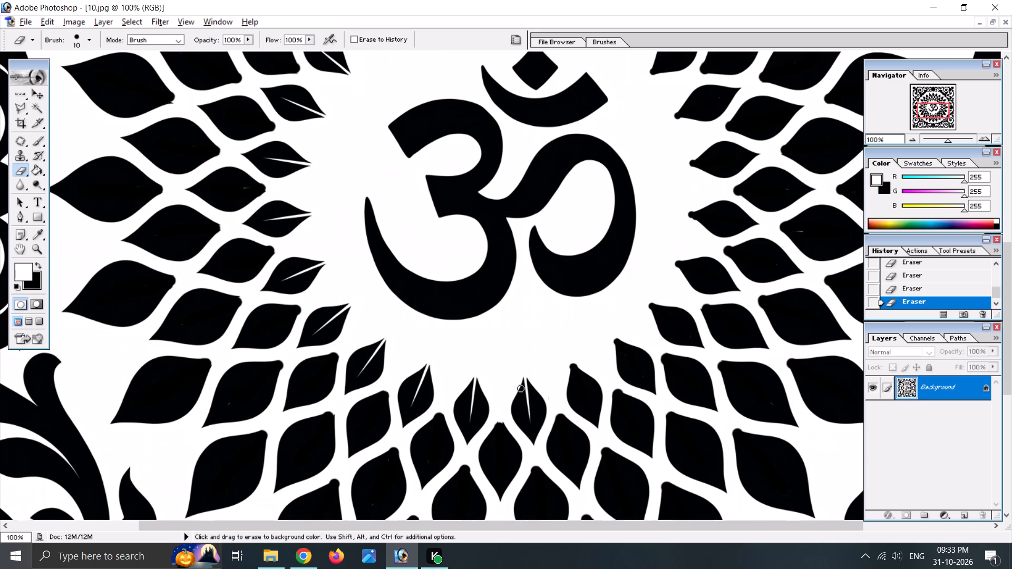
{"action": "left_click", "coordinate": [524, 380]}
{"action": "left_click_drag", "start_coordinate": [526, 389], "coordinate": [526, 394]}
{"action": "left_click_drag", "start_coordinate": [526, 394], "coordinate": [529, 423]}
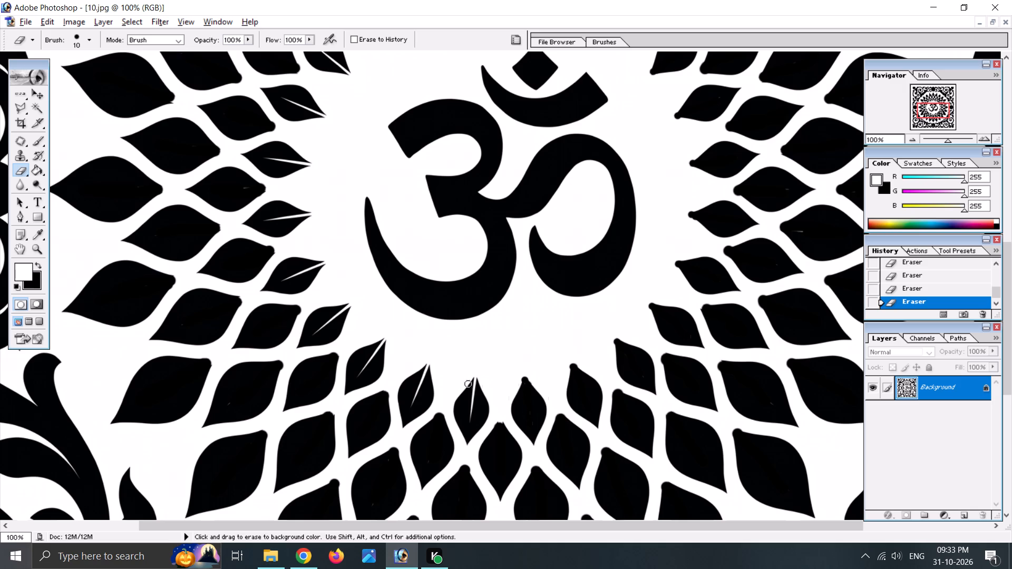
{"action": "left_click", "coordinate": [474, 378]}
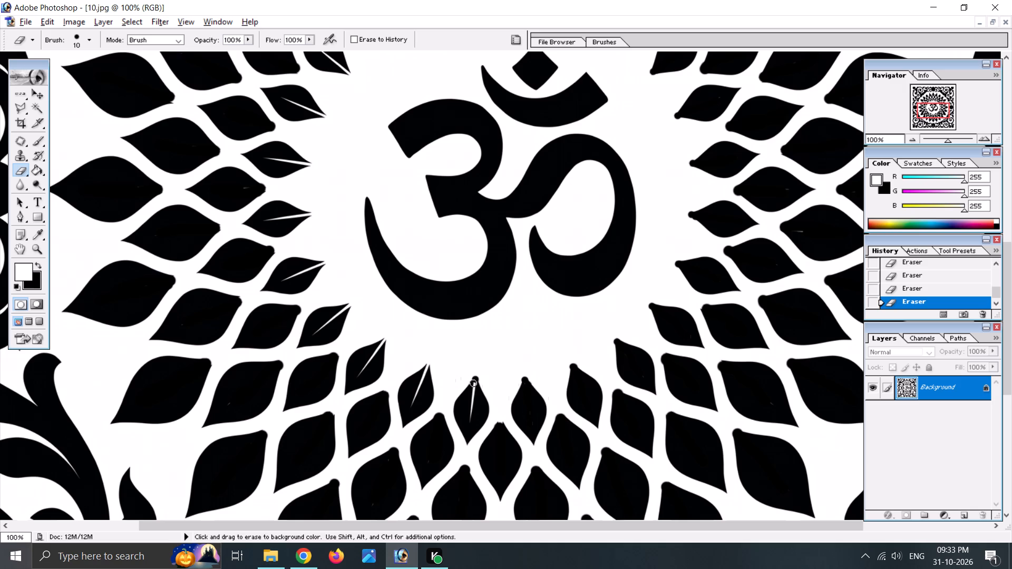
{"action": "left_click", "coordinate": [474, 385]}
{"action": "left_click", "coordinate": [427, 365]}
{"action": "left_click_drag", "start_coordinate": [426, 370], "coordinate": [420, 382]}
{"action": "left_click_drag", "start_coordinate": [420, 382], "coordinate": [422, 379]}
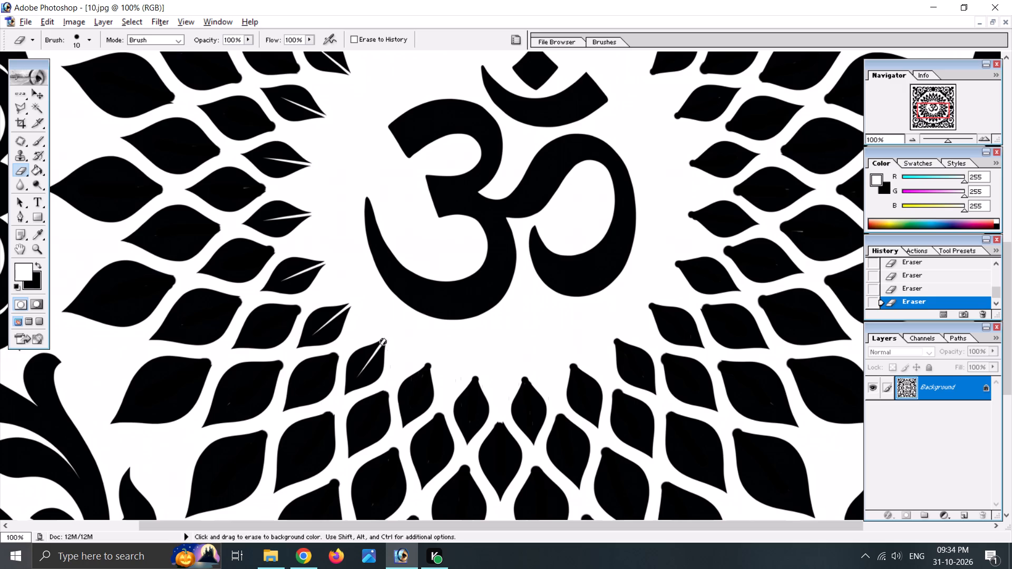
Erase the veins from the three innermost-ring leaves at the Om's lower left, redoing the main stroke on the first.
{"action": "left_click", "coordinate": [383, 341]}
{"action": "left_click_drag", "start_coordinate": [383, 345], "coordinate": [381, 347]}
{"action": "left_click_drag", "start_coordinate": [381, 347], "coordinate": [363, 365]}
{"action": "key", "text": "ctrl+z"}
{"action": "left_click_drag", "start_coordinate": [379, 345], "coordinate": [360, 371]}
{"action": "left_click", "coordinate": [347, 306]}
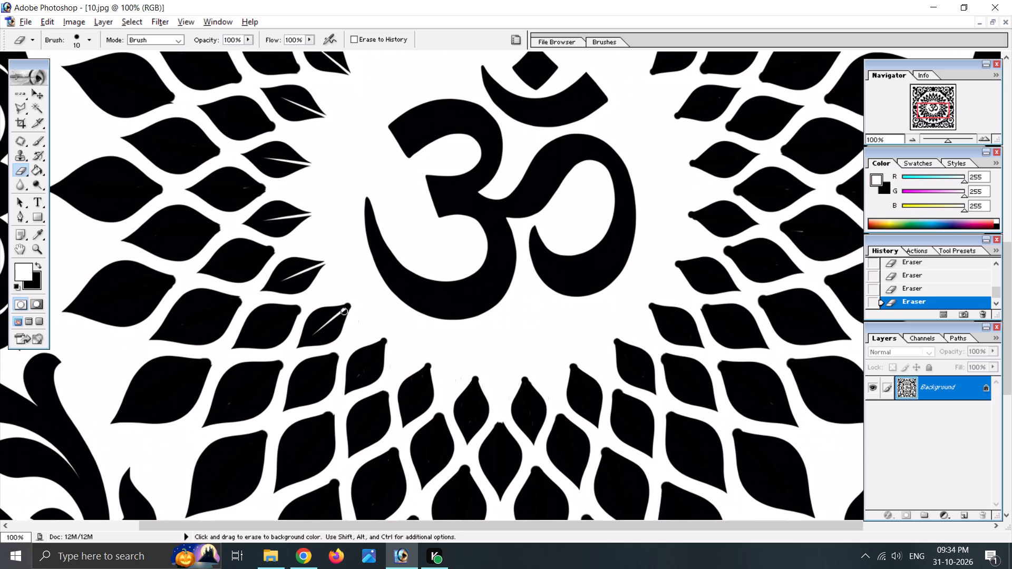
{"action": "left_click", "coordinate": [344, 312]}
{"action": "left_click", "coordinate": [322, 263]}
{"action": "left_click_drag", "start_coordinate": [319, 266], "coordinate": [283, 280]}
Erase the veins from the two innermost-ring leaves at the Om's upper left, starting with the upper one.
{"action": "scroll", "coordinate": [322, 165], "scroll_direction": "up", "scroll_amount": 13}
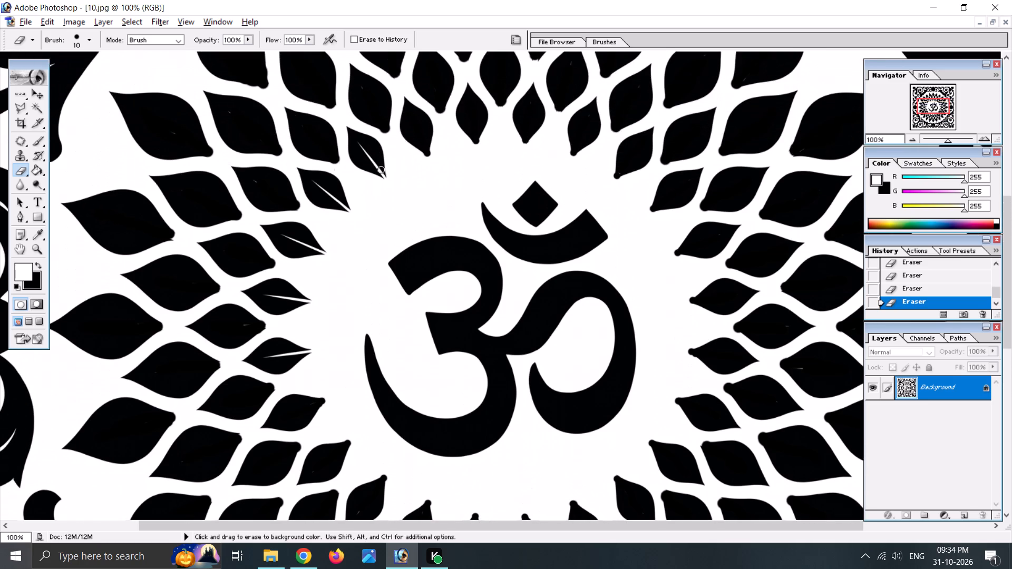
{"action": "left_click", "coordinate": [382, 175]}
{"action": "left_click_drag", "start_coordinate": [380, 173], "coordinate": [364, 147]}
{"action": "left_click_drag", "start_coordinate": [364, 147], "coordinate": [362, 144]}
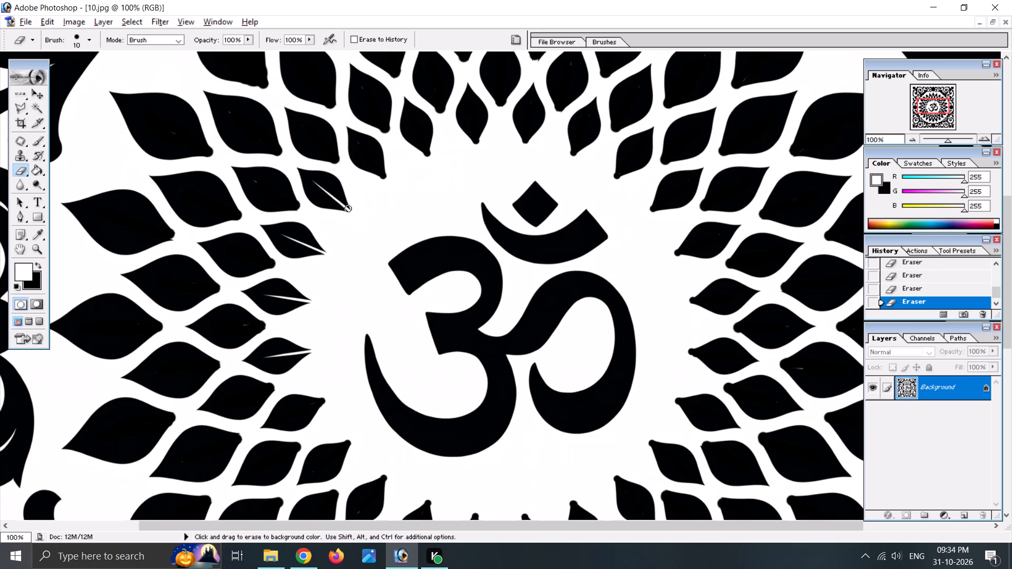
{"action": "left_click", "coordinate": [348, 208]}
{"action": "left_click_drag", "start_coordinate": [344, 204], "coordinate": [313, 180]}
Erase the leftover vein specks from two leaves in the middle rings at the mandala's upper left.
{"action": "left_click", "coordinate": [252, 180]}
{"action": "left_click", "coordinate": [259, 183]}
{"action": "left_click_drag", "start_coordinate": [227, 109], "coordinate": [231, 122]}
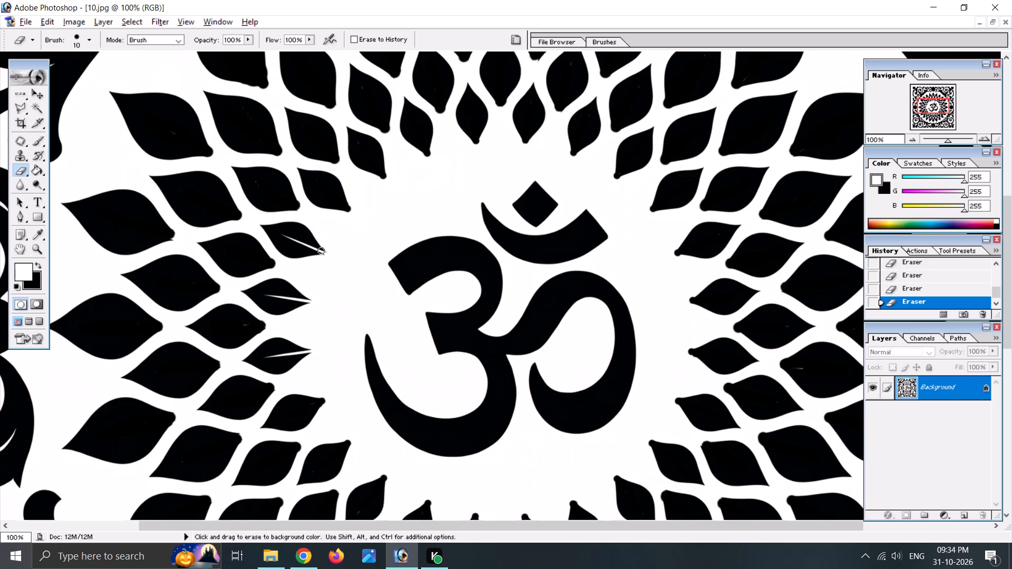
Erase the veins from the last three innermost-ring leaves directly left of the Om, working from the top one down.
{"action": "left_click", "coordinate": [320, 250]}
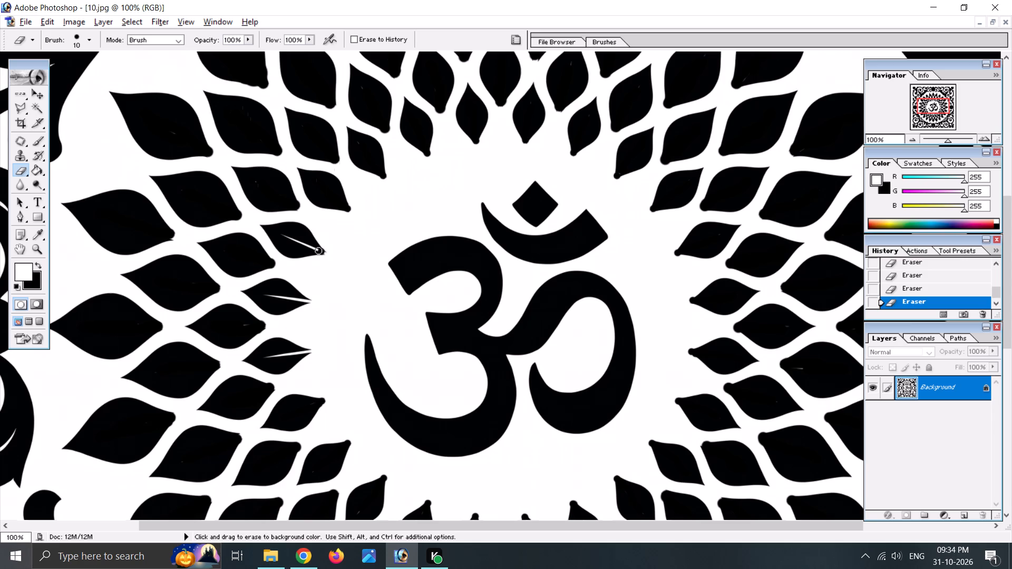
{"action": "left_click", "coordinate": [322, 251]}
{"action": "left_click_drag", "start_coordinate": [316, 249], "coordinate": [316, 249]}
{"action": "left_click_drag", "start_coordinate": [316, 249], "coordinate": [285, 237]}
{"action": "scroll", "coordinate": [355, 325], "scroll_direction": "down", "scroll_amount": 3}
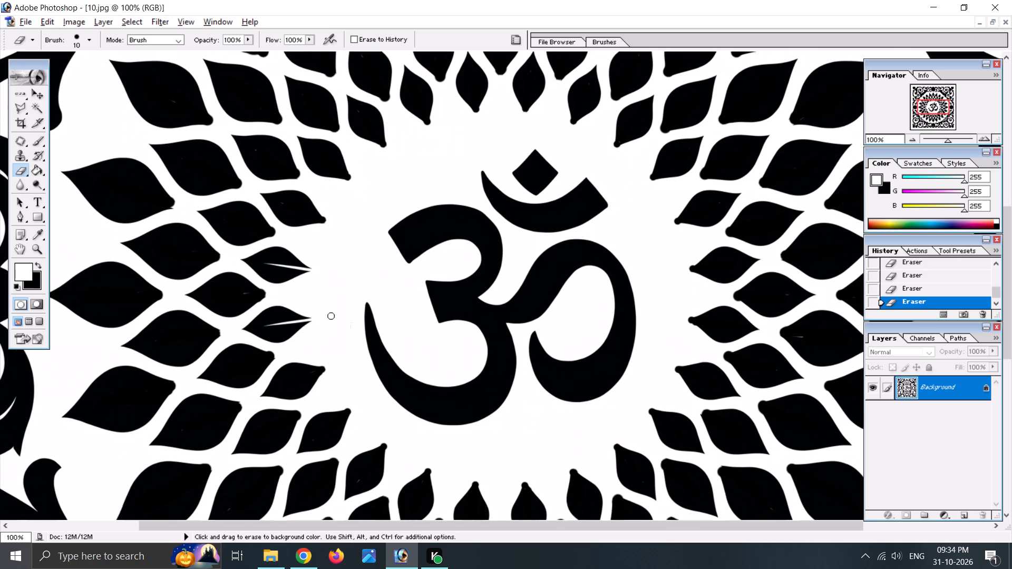
{"action": "left_click", "coordinate": [307, 270]}
{"action": "key", "text": "ctrl+z"}
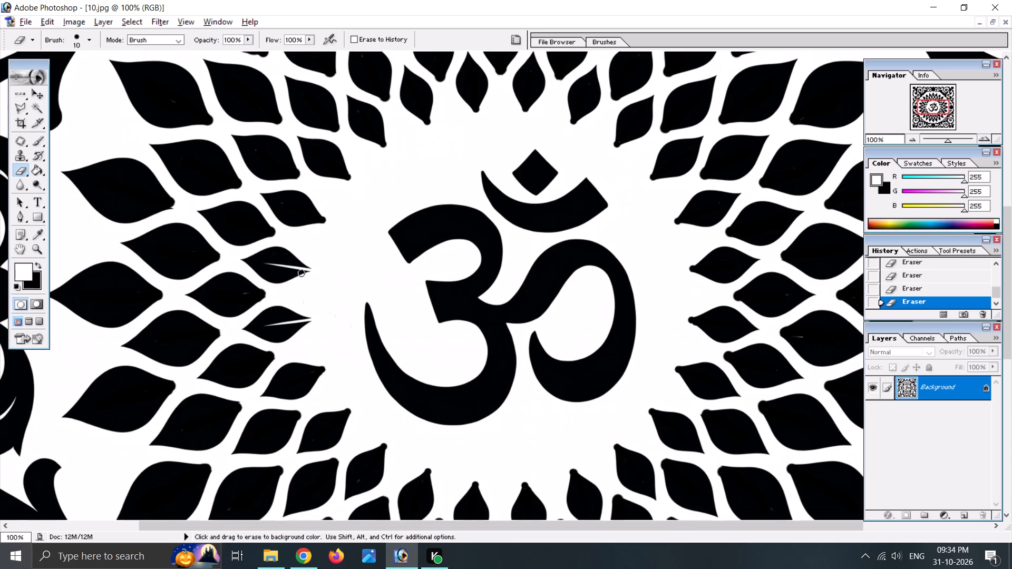
{"action": "left_click", "coordinate": [307, 269]}
{"action": "left_click_drag", "start_coordinate": [304, 269], "coordinate": [283, 268]}
{"action": "left_click_drag", "start_coordinate": [283, 268], "coordinate": [265, 264]}
{"action": "left_click_drag", "start_coordinate": [240, 293], "coordinate": [247, 293]}
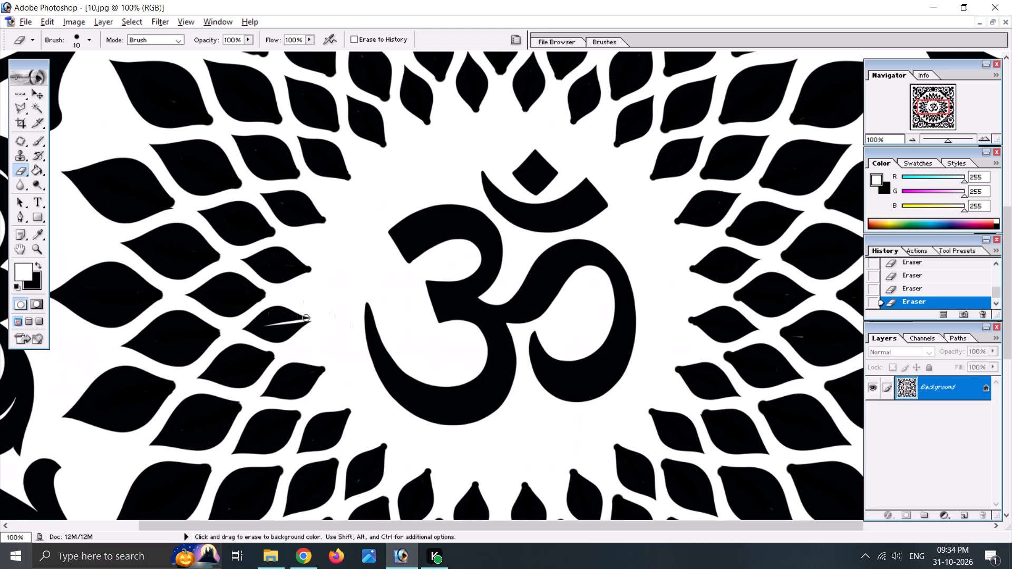
{"action": "left_click", "coordinate": [307, 319]}
{"action": "left_click_drag", "start_coordinate": [301, 319], "coordinate": [287, 321]}
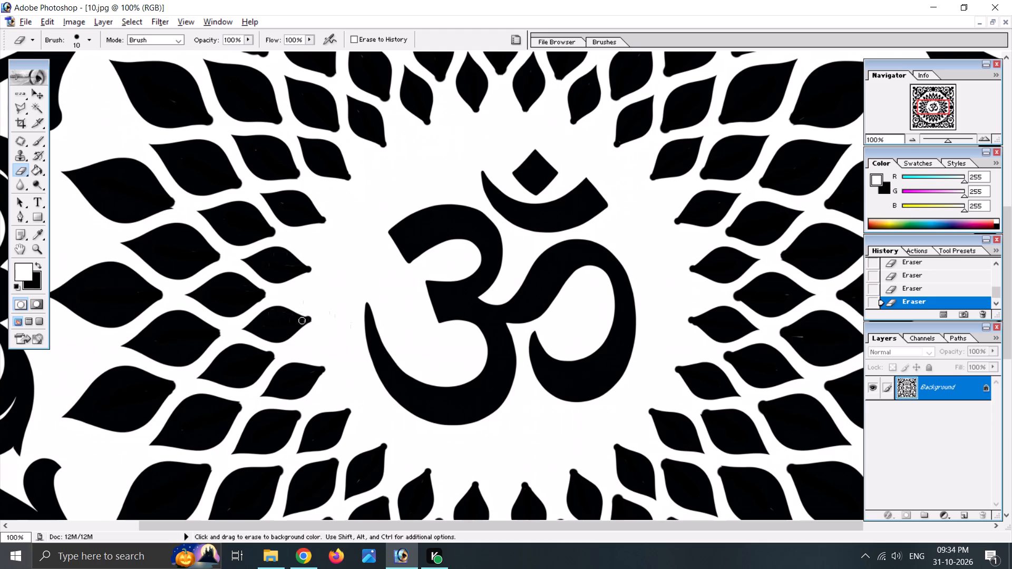
{"action": "left_click", "coordinate": [303, 320]}
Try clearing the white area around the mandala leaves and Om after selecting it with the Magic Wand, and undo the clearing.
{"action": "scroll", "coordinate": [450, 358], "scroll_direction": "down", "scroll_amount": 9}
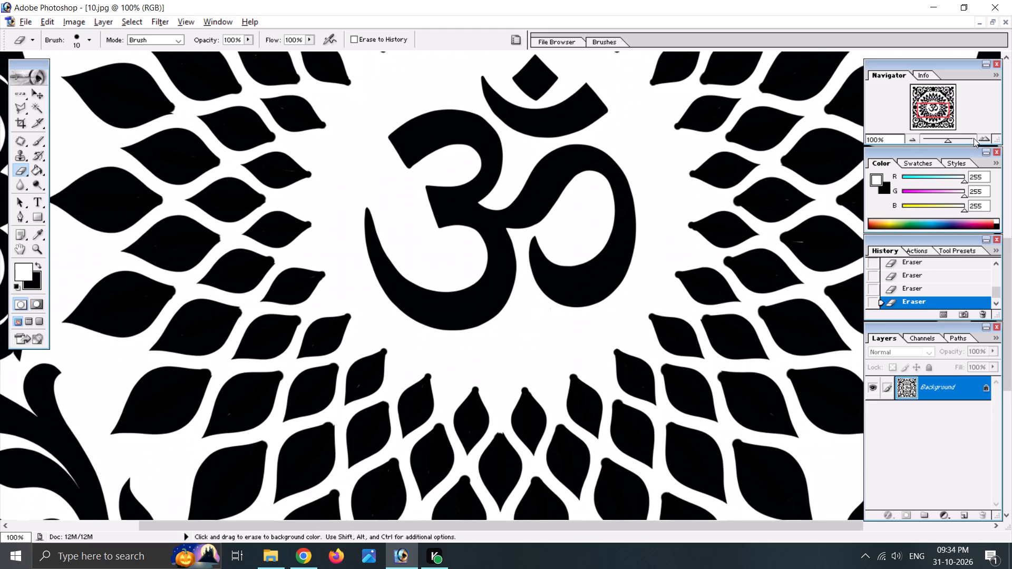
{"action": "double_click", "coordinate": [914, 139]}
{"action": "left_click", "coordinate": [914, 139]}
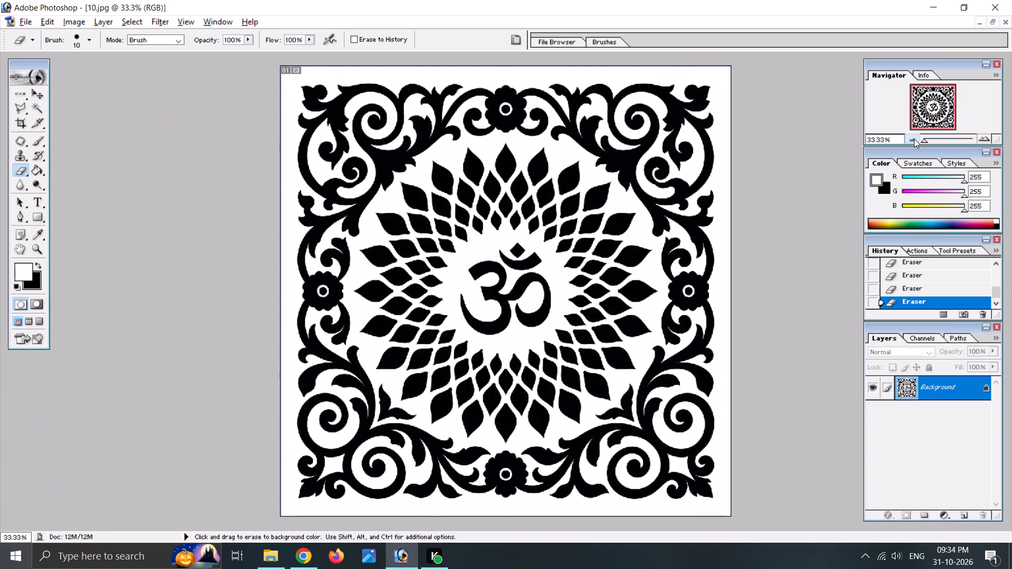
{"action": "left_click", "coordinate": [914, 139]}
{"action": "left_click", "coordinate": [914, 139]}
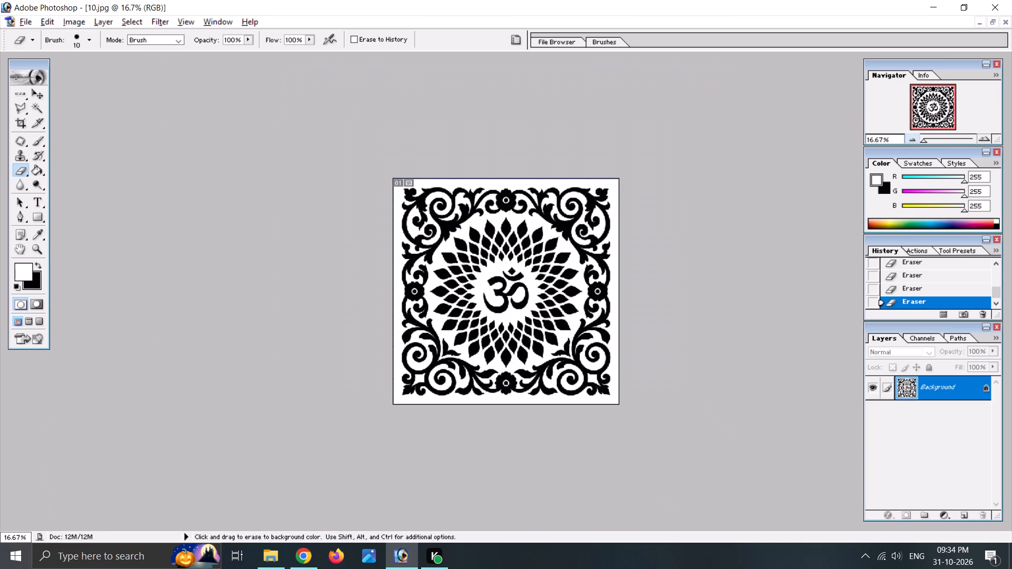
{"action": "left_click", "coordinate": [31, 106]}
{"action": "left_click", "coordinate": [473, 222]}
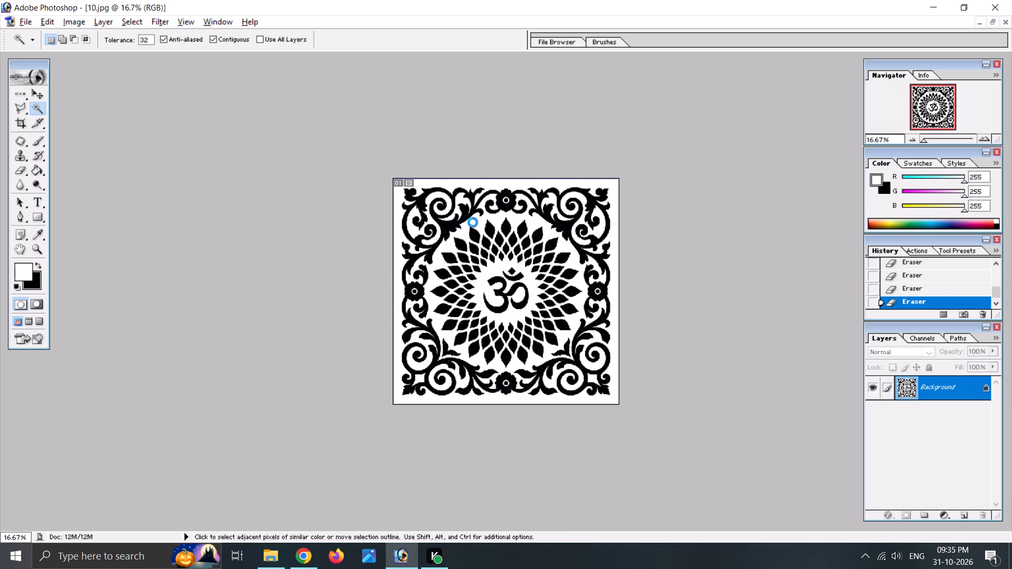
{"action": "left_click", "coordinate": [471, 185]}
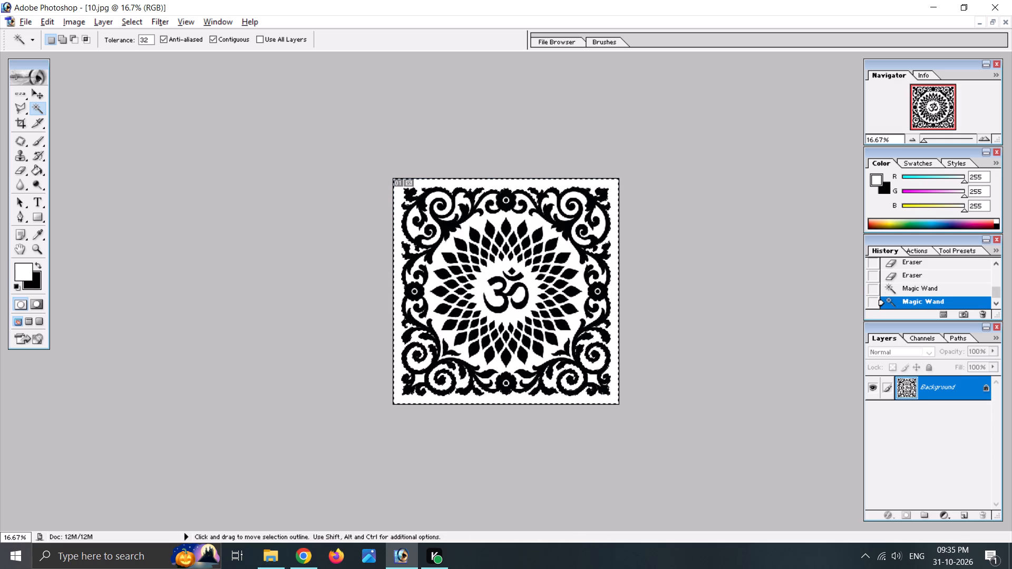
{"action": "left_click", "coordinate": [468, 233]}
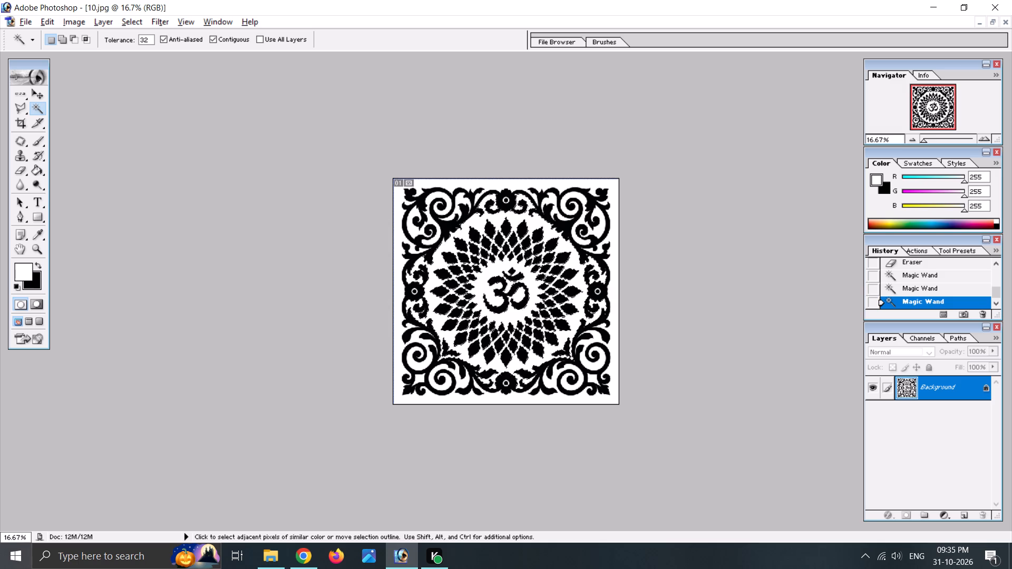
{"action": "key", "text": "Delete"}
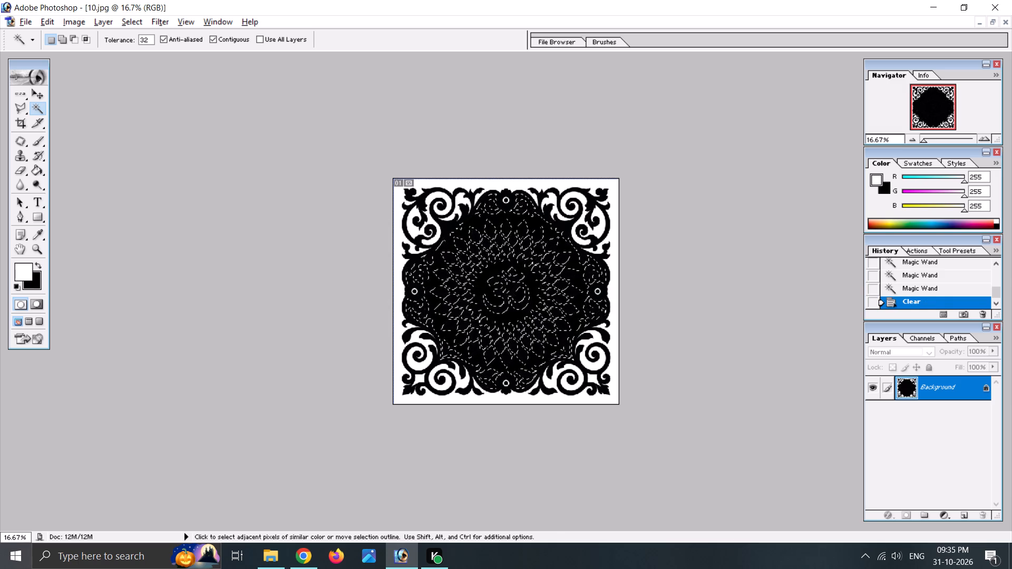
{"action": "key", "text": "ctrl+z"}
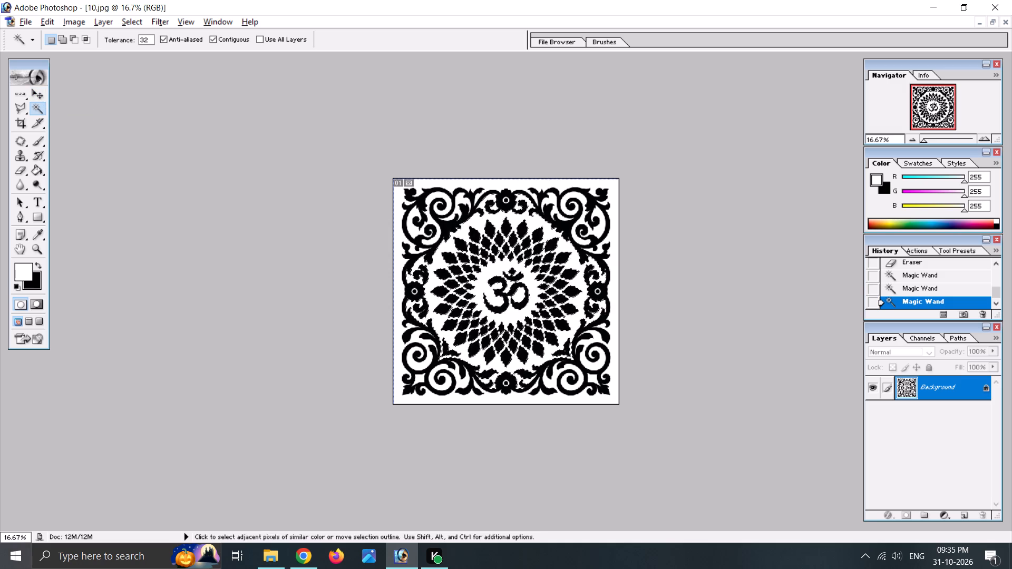
Arrange the 10.jpg and Untitled-1 documents side by side in separate windows, with the whole Untitled-1 panel in view.
{"action": "left_click", "coordinate": [37, 95]}
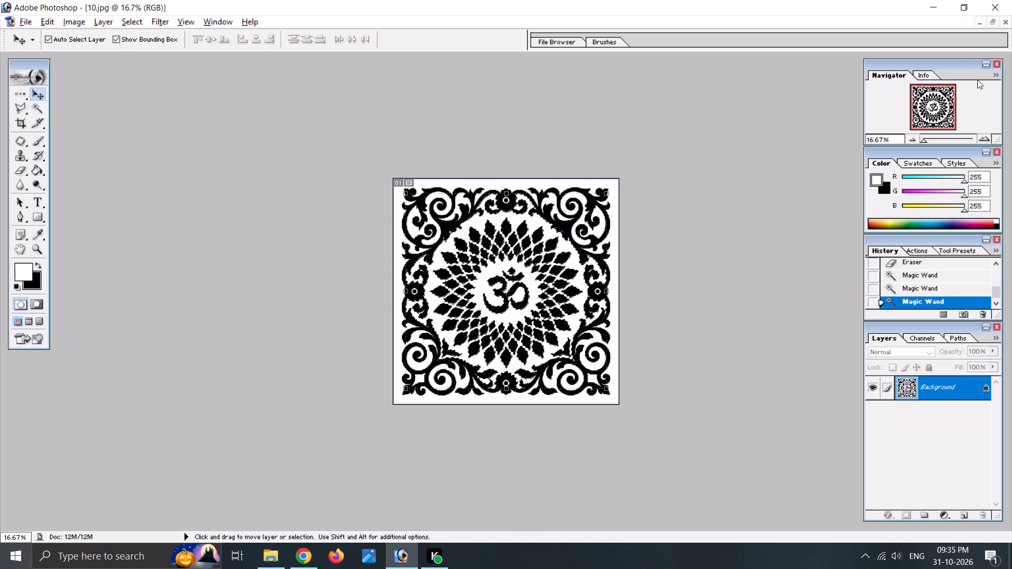
{"action": "left_click", "coordinate": [994, 17]}
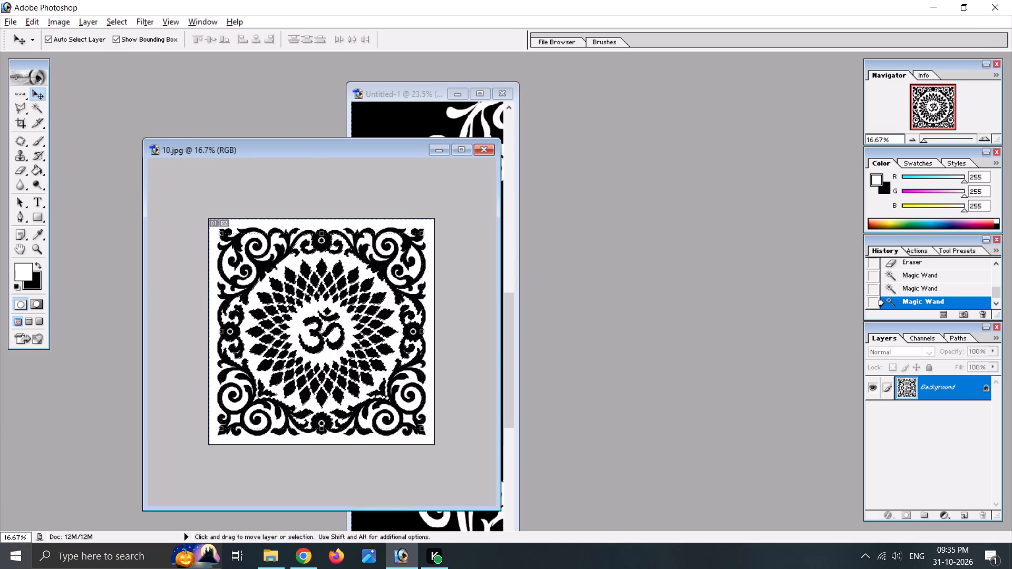
{"action": "left_click_drag", "start_coordinate": [312, 147], "coordinate": [174, 124]}
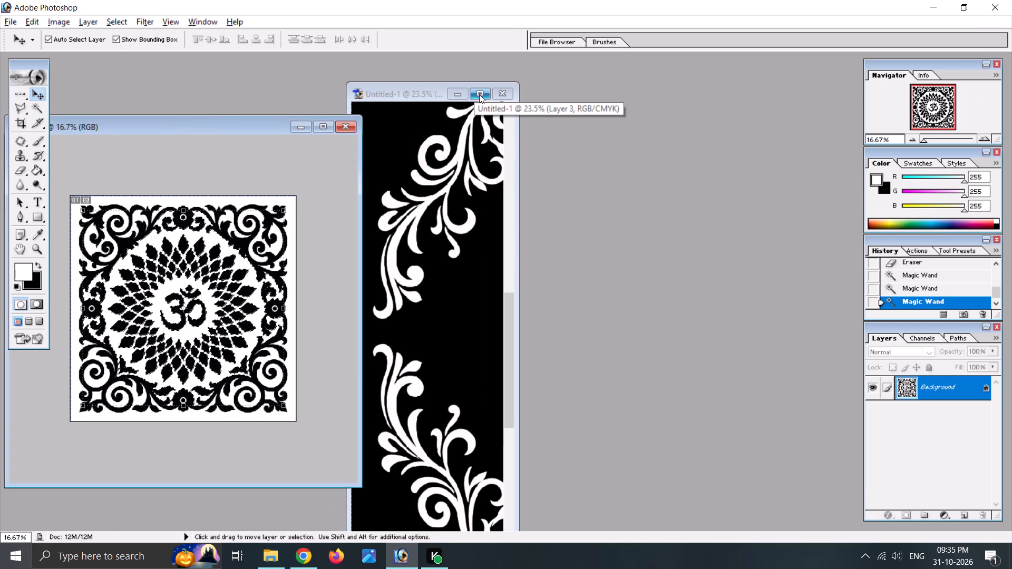
{"action": "left_click", "coordinate": [479, 94]}
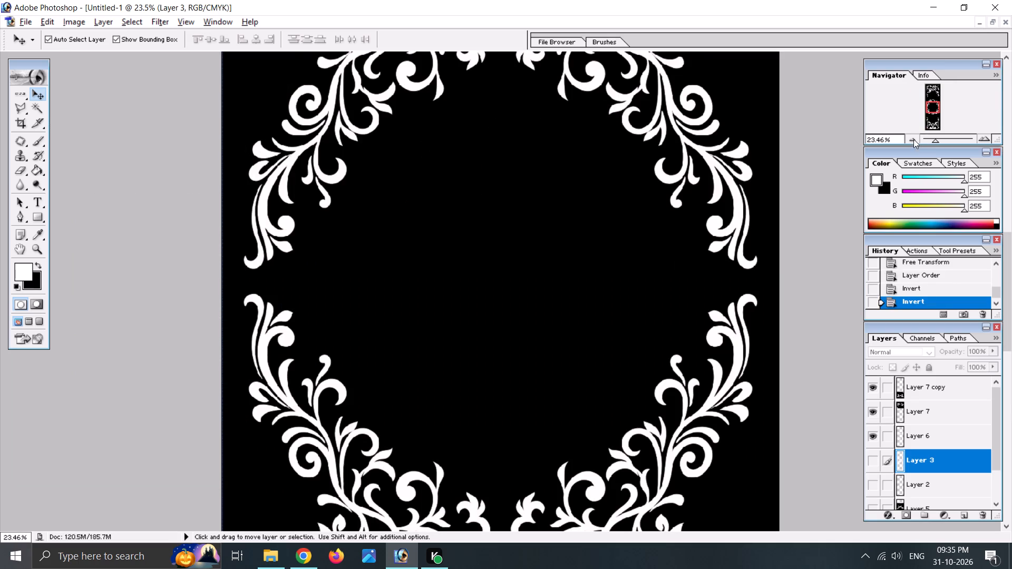
{"action": "triple_click", "coordinate": [912, 136]}
{"action": "double_click", "coordinate": [913, 136]}
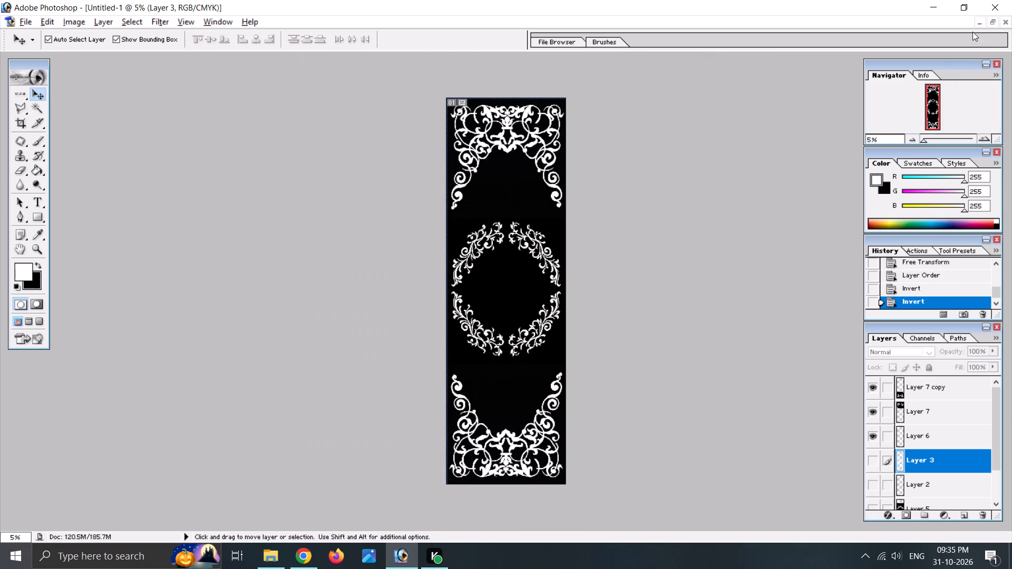
{"action": "left_click", "coordinate": [991, 21]}
{"action": "left_click_drag", "start_coordinate": [387, 95], "coordinate": [455, 62]}
Copy the Om mandala from 10.jpg into Untitled-1 with the Move tool, placing it inside the central scroll ring.
{"action": "left_click", "coordinate": [122, 248]}
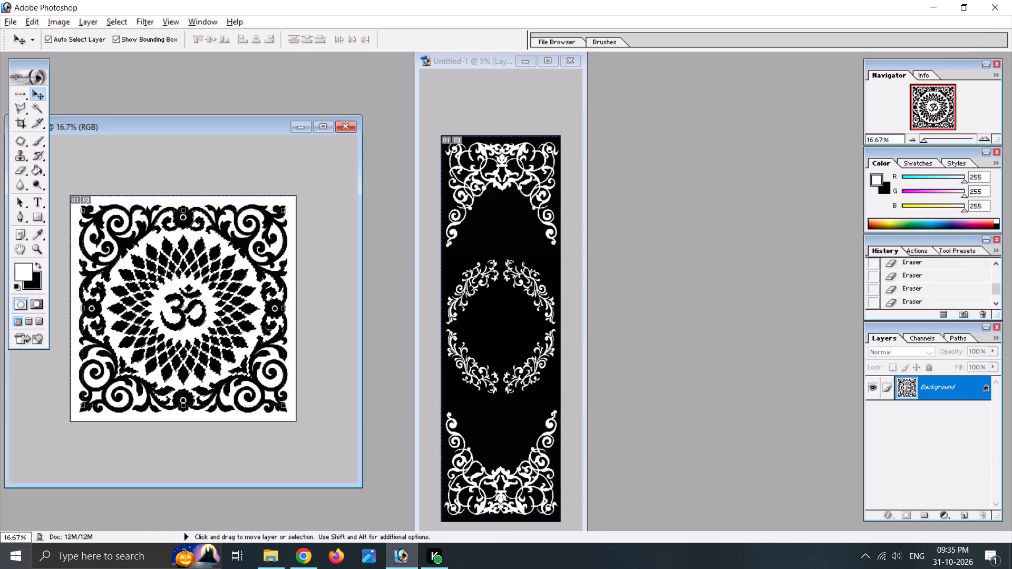
{"action": "left_click_drag", "start_coordinate": [141, 261], "coordinate": [505, 279]}
{"action": "left_click_drag", "start_coordinate": [514, 299], "coordinate": [498, 332]}
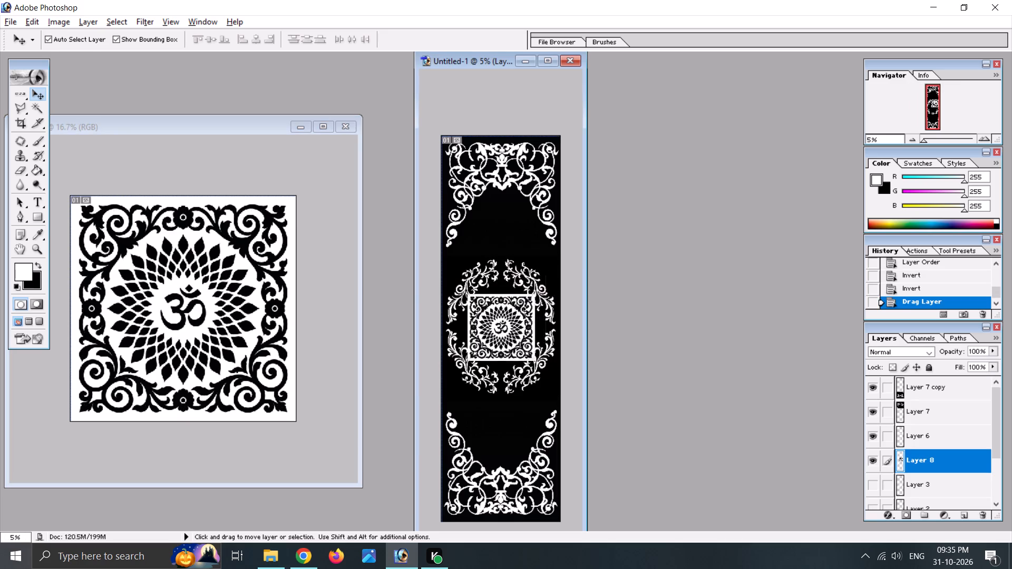
{"action": "left_click_drag", "start_coordinate": [498, 332], "coordinate": [501, 329]}
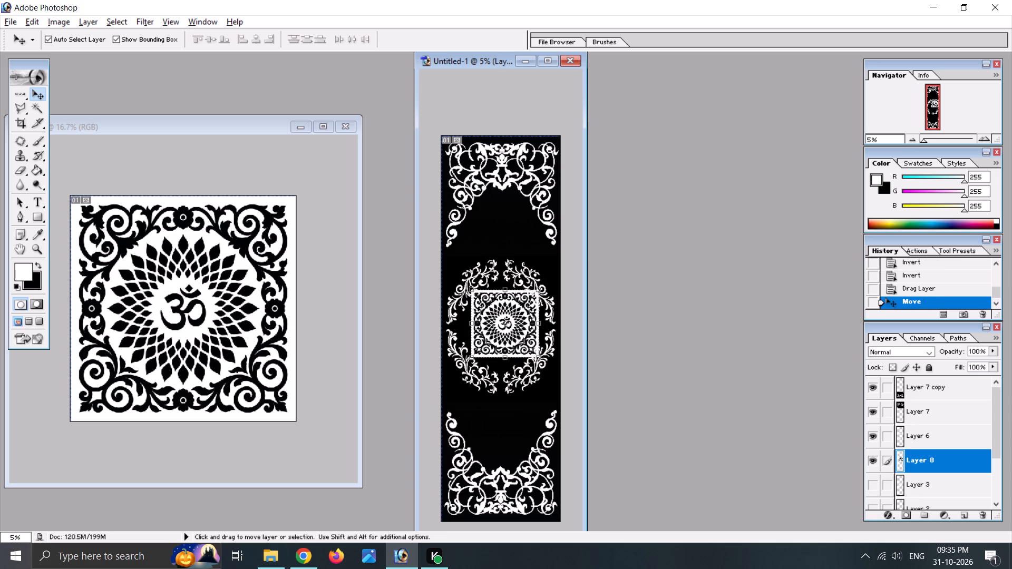
Invert the placed mandala's colours to a white design on black and centre it within the scroll ring.
{"action": "key", "text": "ctrl+i"}
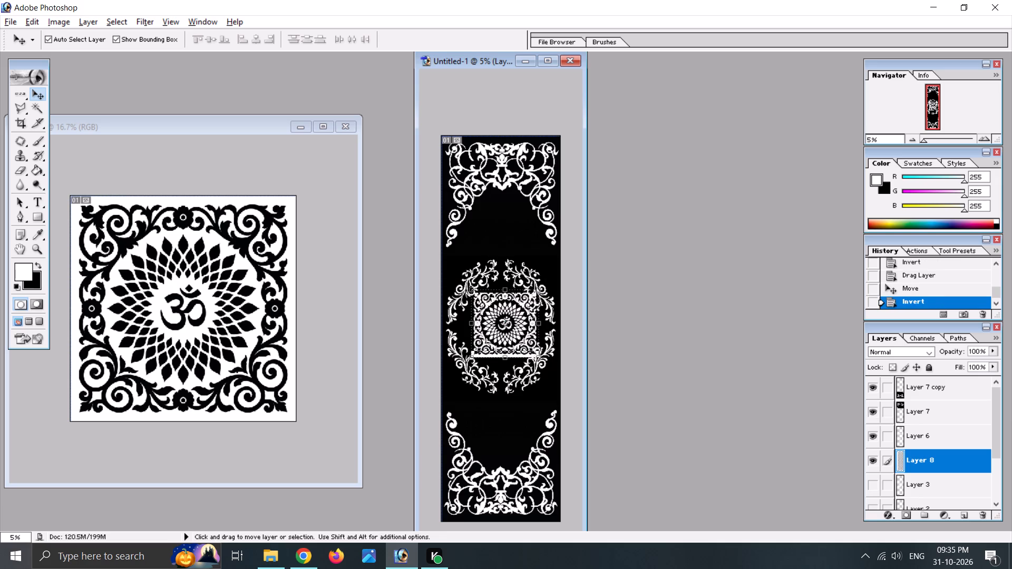
{"action": "left_click_drag", "start_coordinate": [514, 333], "coordinate": [509, 333]}
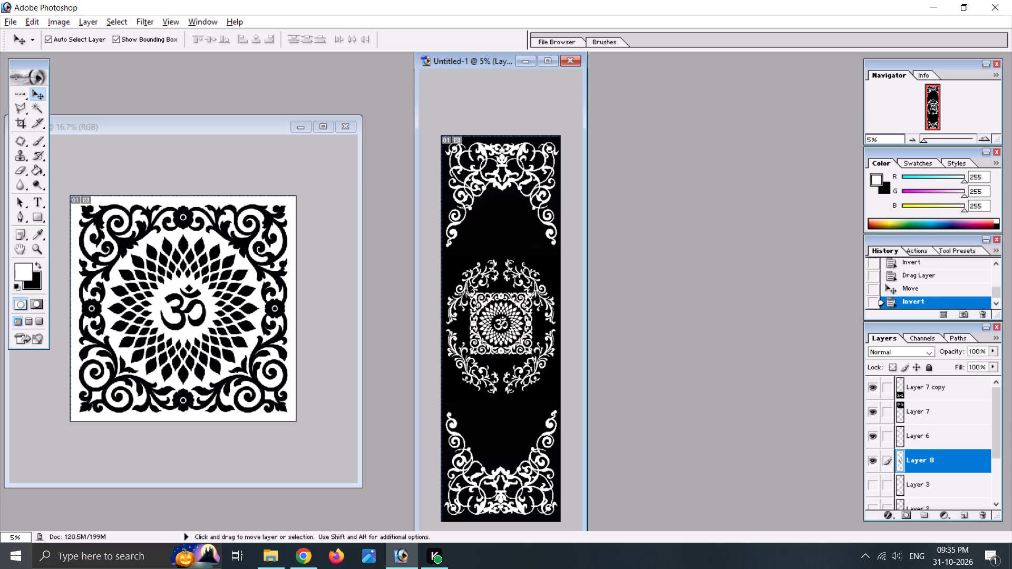
{"action": "left_click_drag", "start_coordinate": [509, 333], "coordinate": [510, 336]}
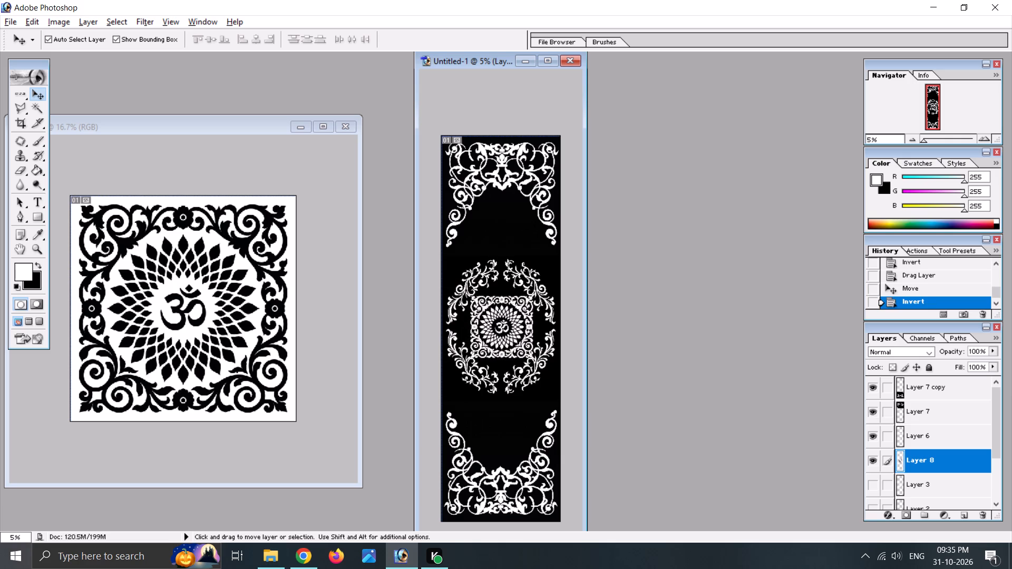
{"action": "left_click_drag", "start_coordinate": [510, 336], "coordinate": [507, 335]}
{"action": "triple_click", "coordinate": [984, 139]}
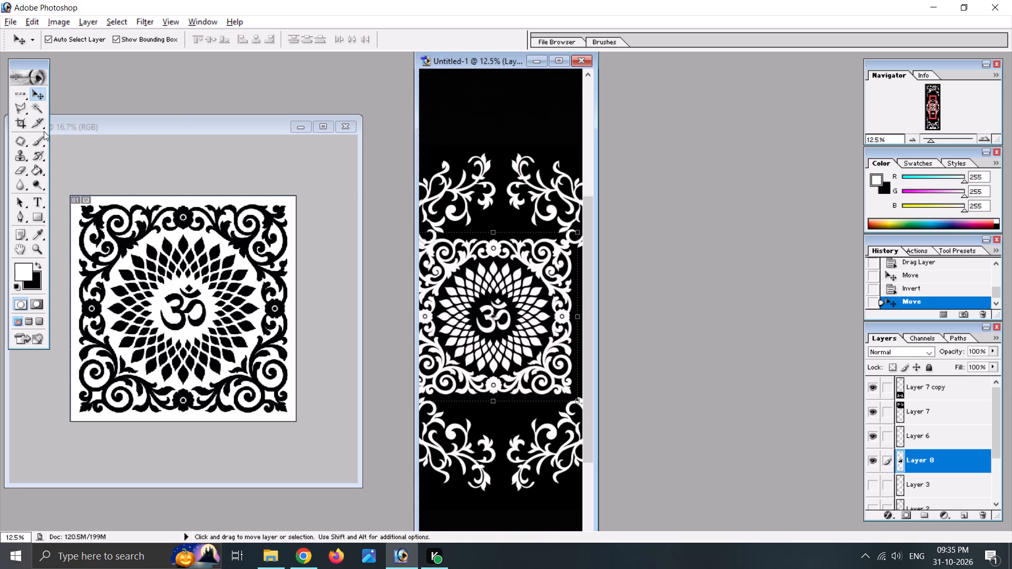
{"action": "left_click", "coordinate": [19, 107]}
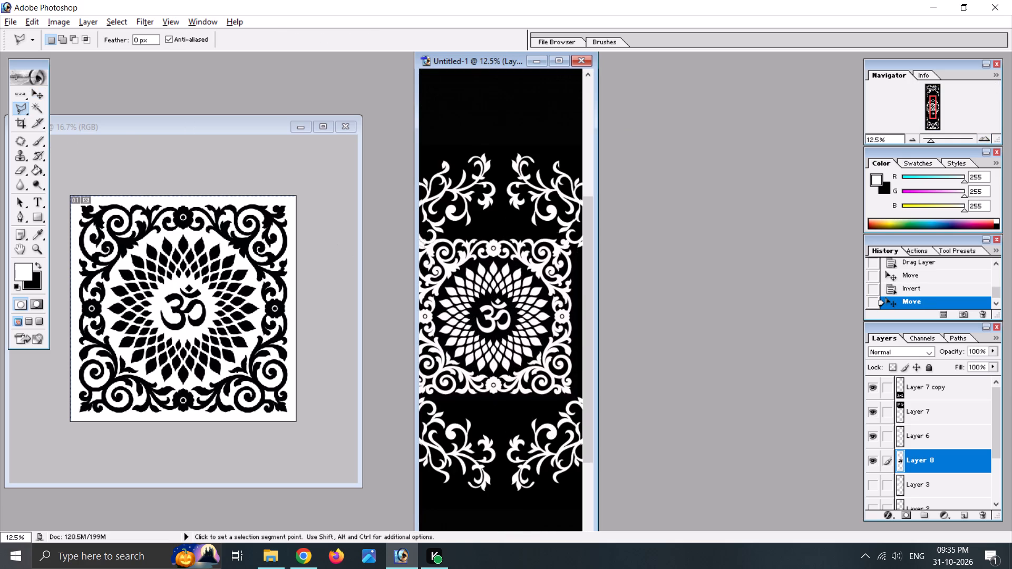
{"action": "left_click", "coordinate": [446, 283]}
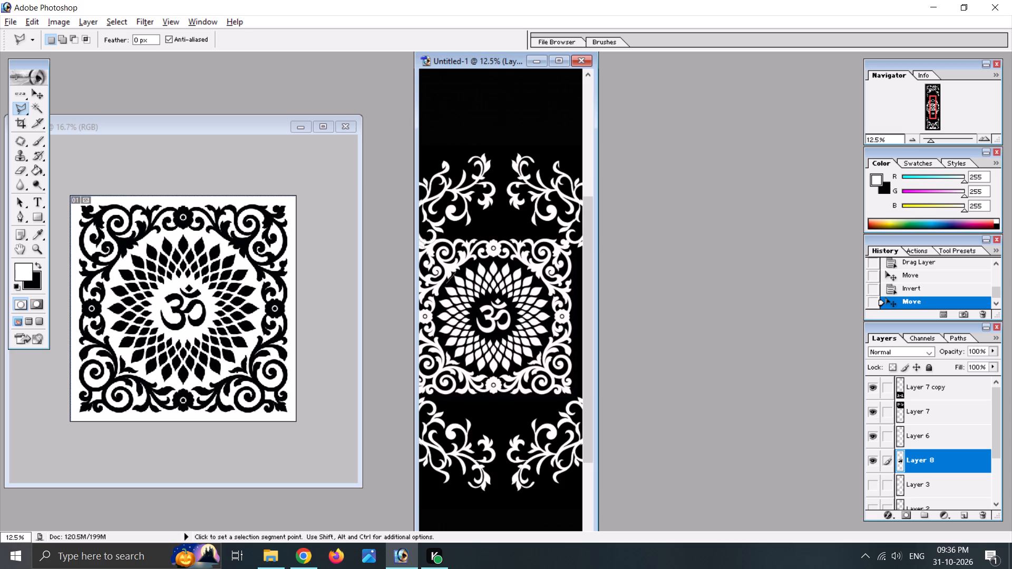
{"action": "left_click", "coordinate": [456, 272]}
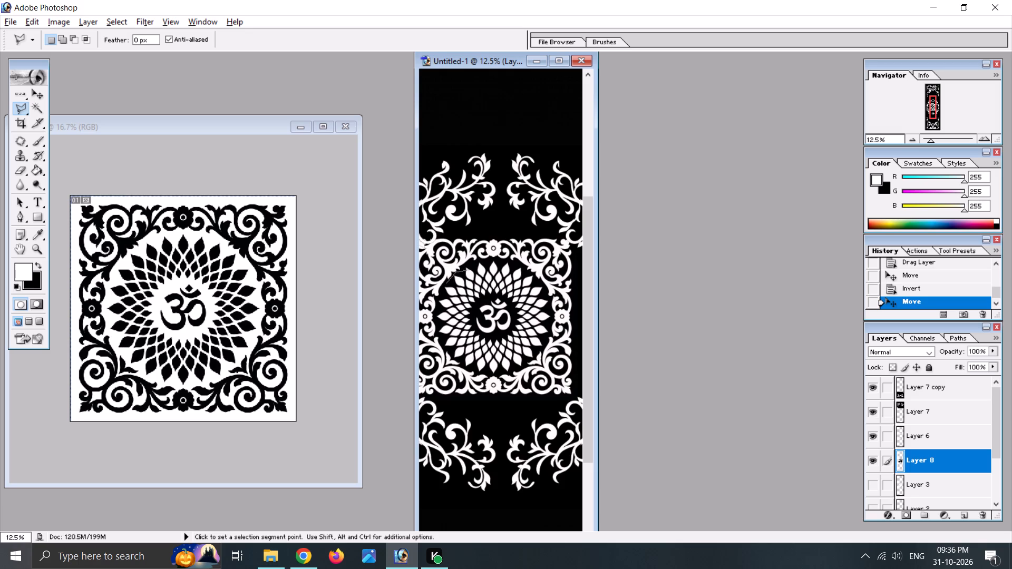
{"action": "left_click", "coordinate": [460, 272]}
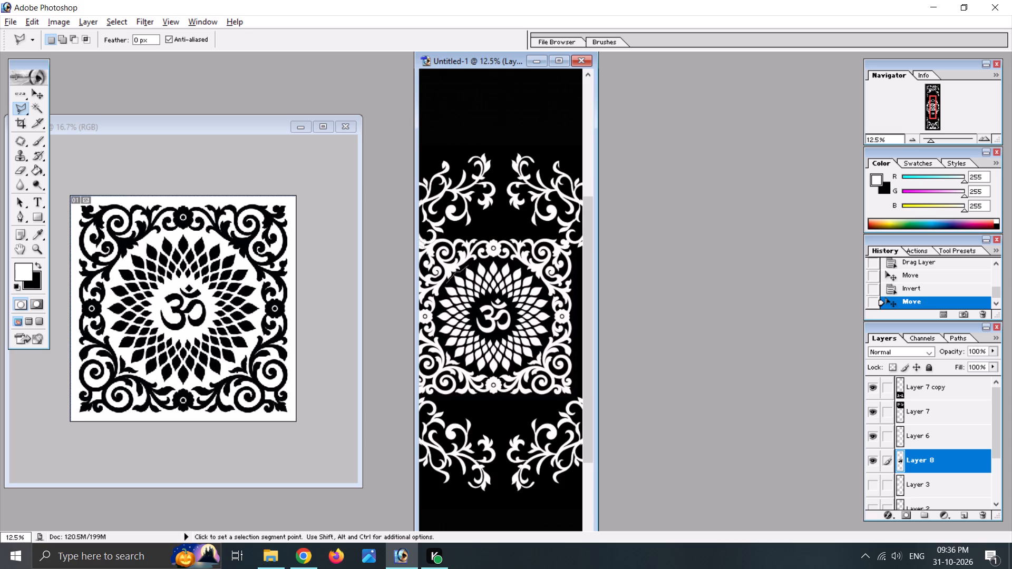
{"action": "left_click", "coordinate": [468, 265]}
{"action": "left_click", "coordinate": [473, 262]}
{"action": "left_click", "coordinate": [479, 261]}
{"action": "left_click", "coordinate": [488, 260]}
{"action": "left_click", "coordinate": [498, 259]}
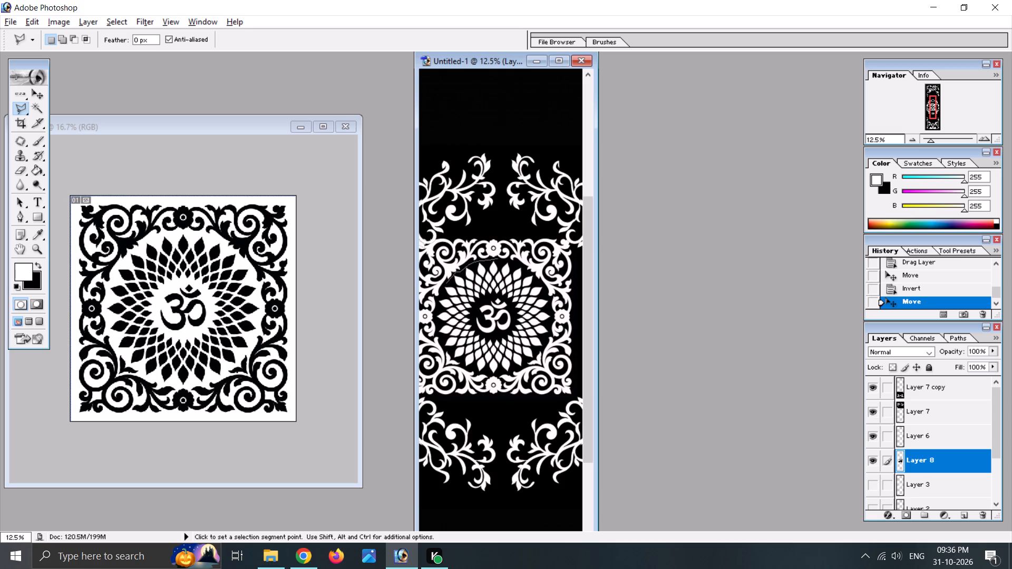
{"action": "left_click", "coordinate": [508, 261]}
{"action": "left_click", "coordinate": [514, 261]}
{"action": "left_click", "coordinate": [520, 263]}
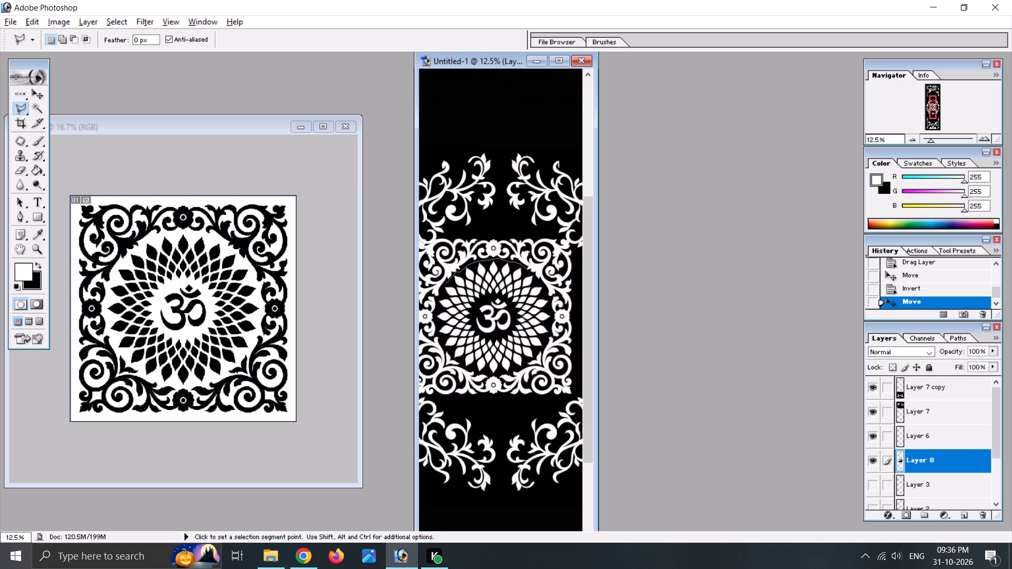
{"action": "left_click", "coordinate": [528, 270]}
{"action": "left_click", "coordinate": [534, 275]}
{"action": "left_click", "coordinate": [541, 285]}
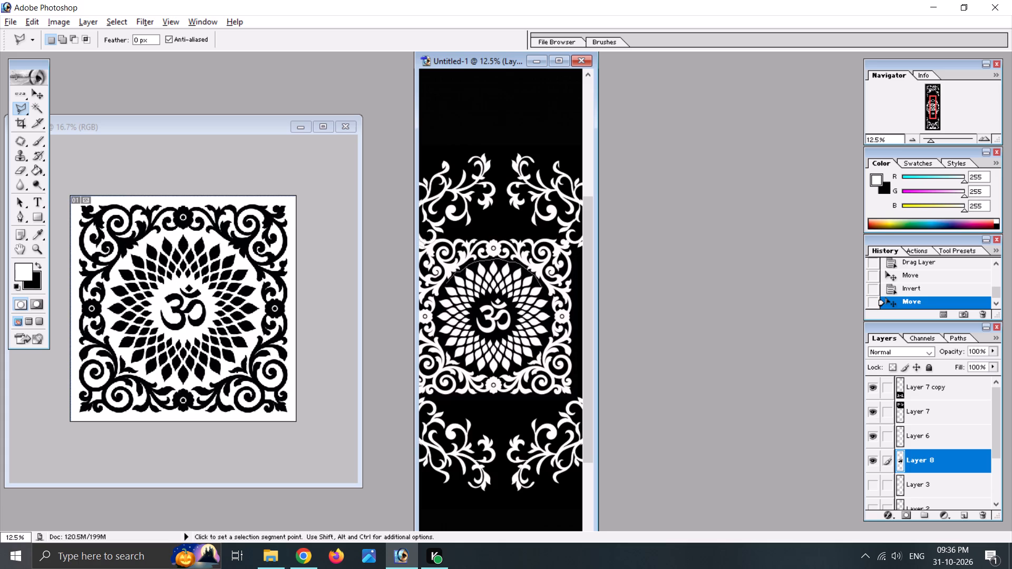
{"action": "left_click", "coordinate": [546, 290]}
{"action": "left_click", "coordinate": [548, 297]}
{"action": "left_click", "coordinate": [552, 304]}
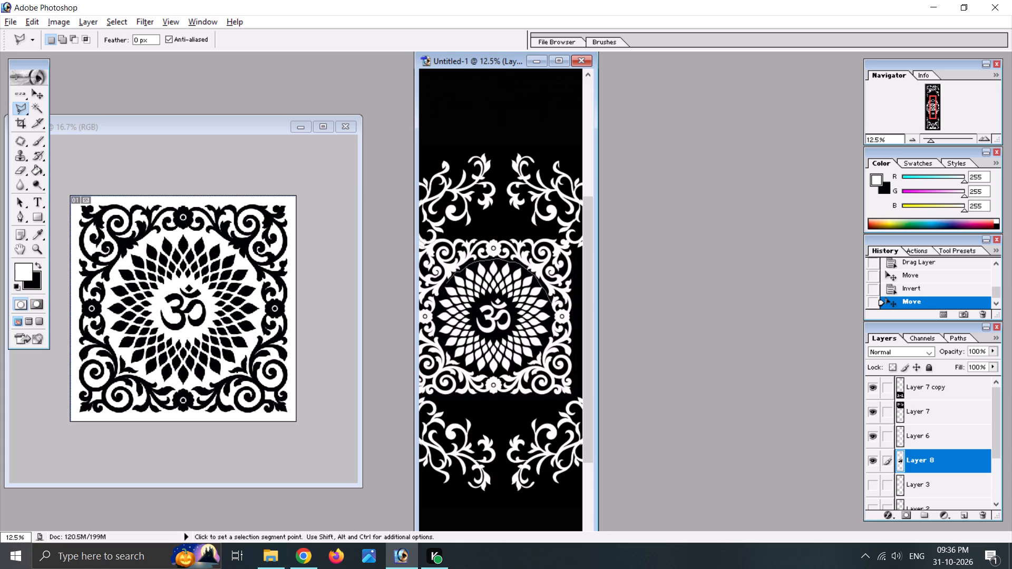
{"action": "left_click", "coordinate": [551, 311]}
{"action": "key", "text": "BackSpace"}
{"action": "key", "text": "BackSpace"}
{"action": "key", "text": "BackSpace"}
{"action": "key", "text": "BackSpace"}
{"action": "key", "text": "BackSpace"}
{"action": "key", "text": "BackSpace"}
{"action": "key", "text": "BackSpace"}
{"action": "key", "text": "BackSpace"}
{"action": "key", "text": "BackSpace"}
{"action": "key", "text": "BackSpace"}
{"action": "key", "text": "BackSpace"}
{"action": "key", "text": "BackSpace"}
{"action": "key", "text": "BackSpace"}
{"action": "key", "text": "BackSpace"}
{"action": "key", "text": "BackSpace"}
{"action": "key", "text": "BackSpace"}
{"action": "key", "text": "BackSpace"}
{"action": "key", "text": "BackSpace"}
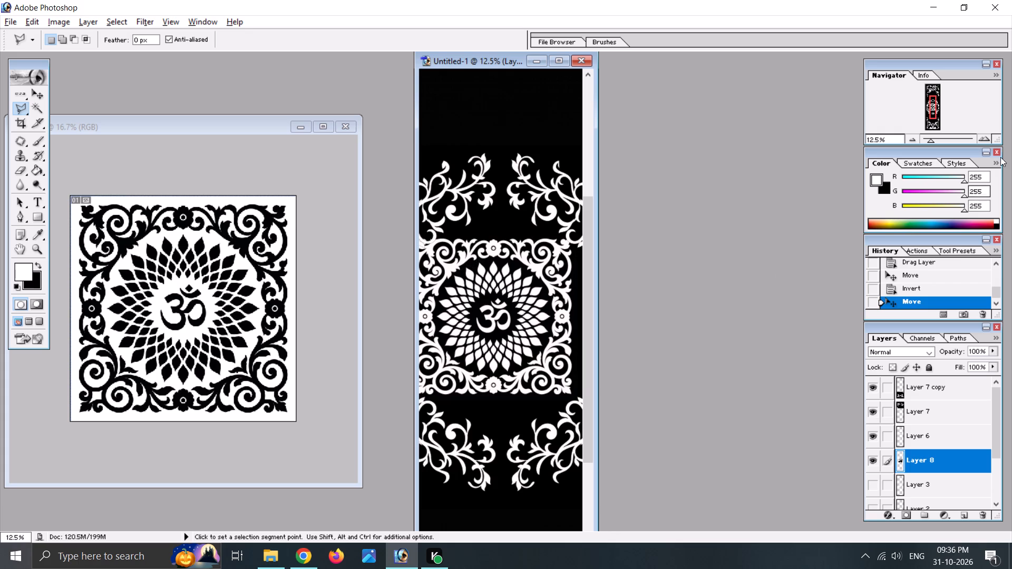
Maximize Untitled-1 at 25% zoom and trace a closed Polygonal Lasso selection around the mandala's outer petal tips, inside the square scroll frame.
{"action": "double_click", "coordinate": [989, 141]}
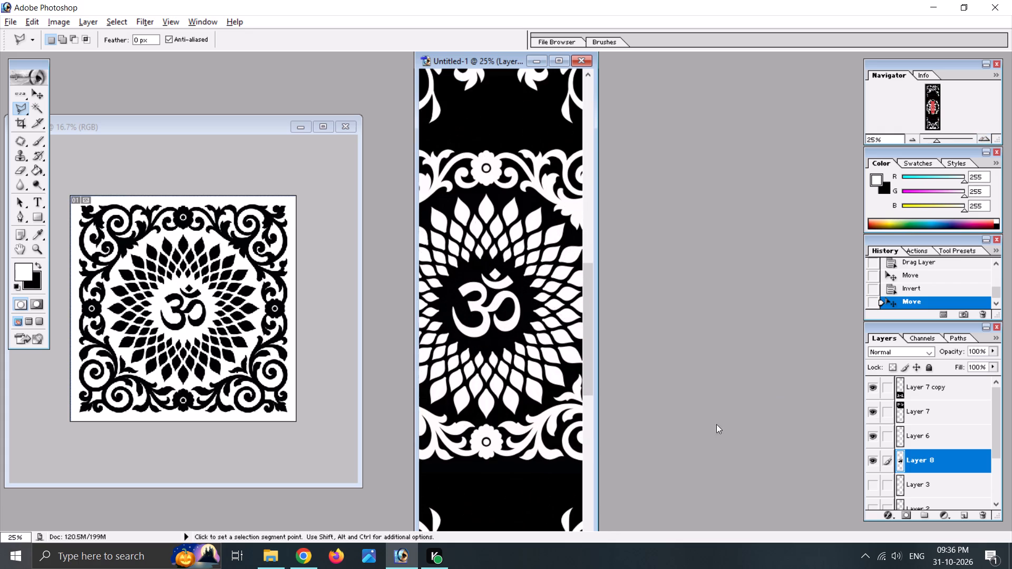
{"action": "left_click", "coordinate": [553, 63]}
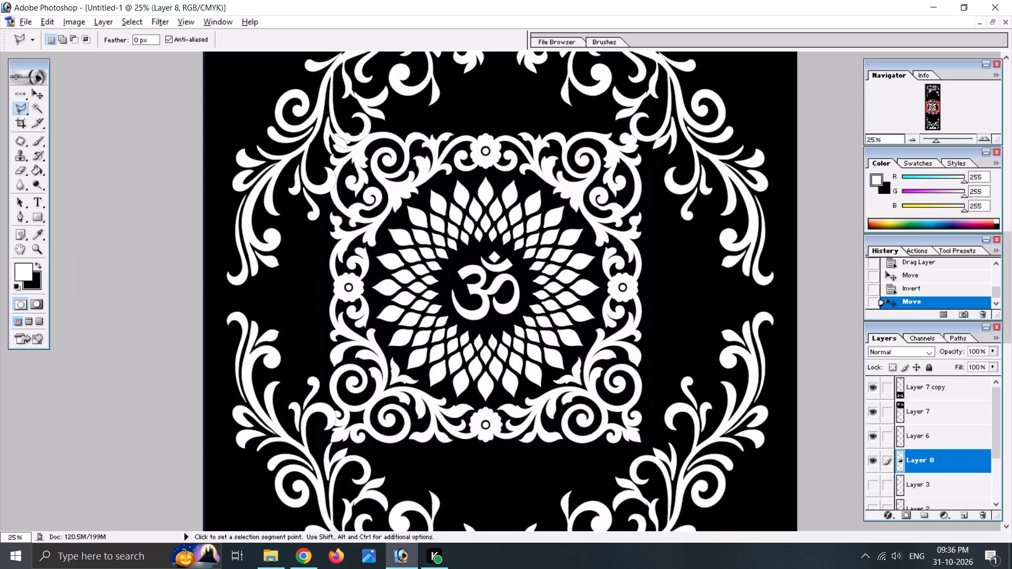
{"action": "left_click", "coordinate": [379, 242]}
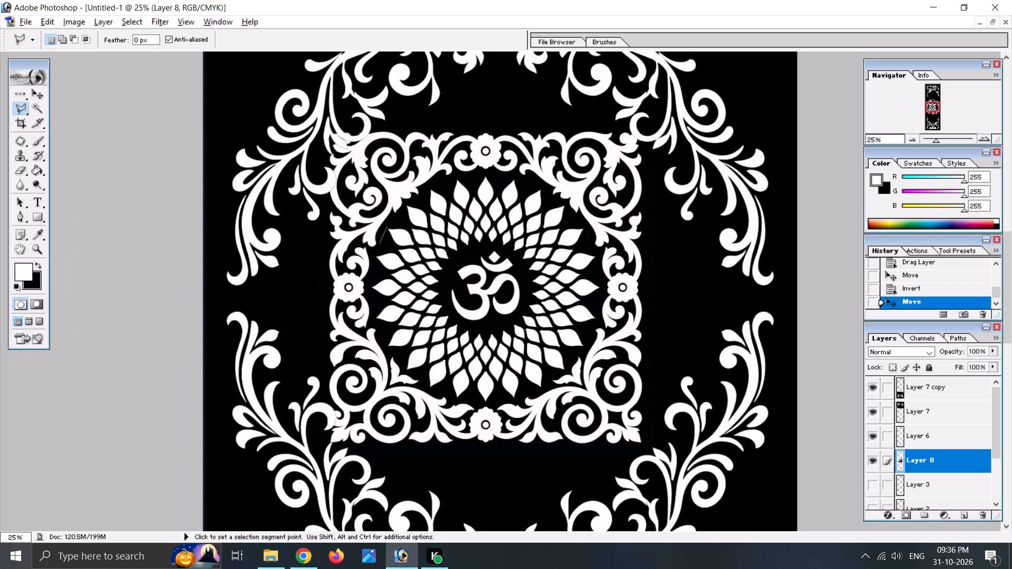
{"action": "left_click", "coordinate": [387, 226]}
{"action": "left_click", "coordinate": [396, 219]}
{"action": "left_click", "coordinate": [406, 210]}
{"action": "left_click", "coordinate": [406, 205]}
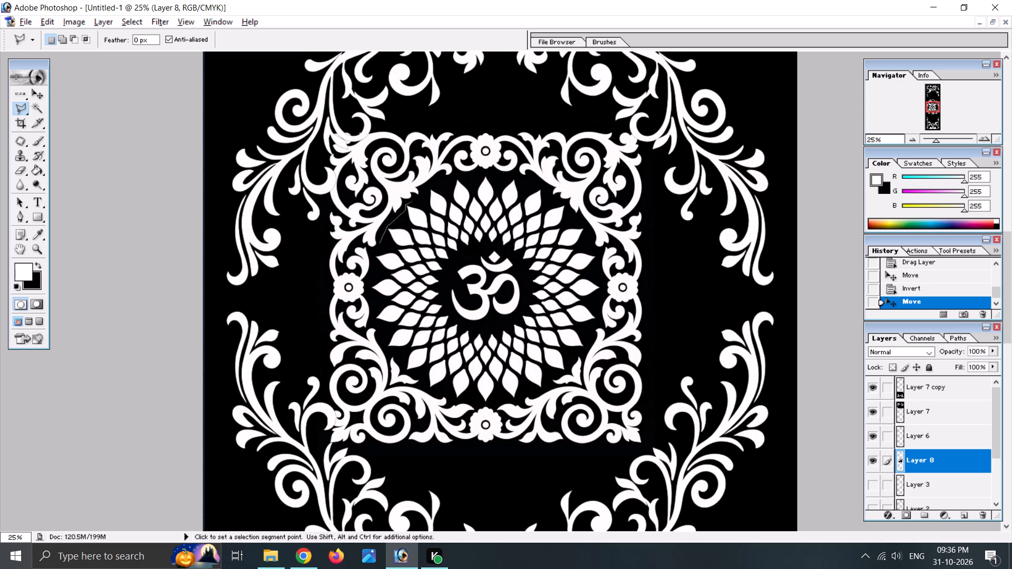
{"action": "left_click", "coordinate": [417, 199]}
{"action": "left_click", "coordinate": [431, 187]}
{"action": "left_click", "coordinate": [442, 182]}
{"action": "left_click", "coordinate": [465, 176]}
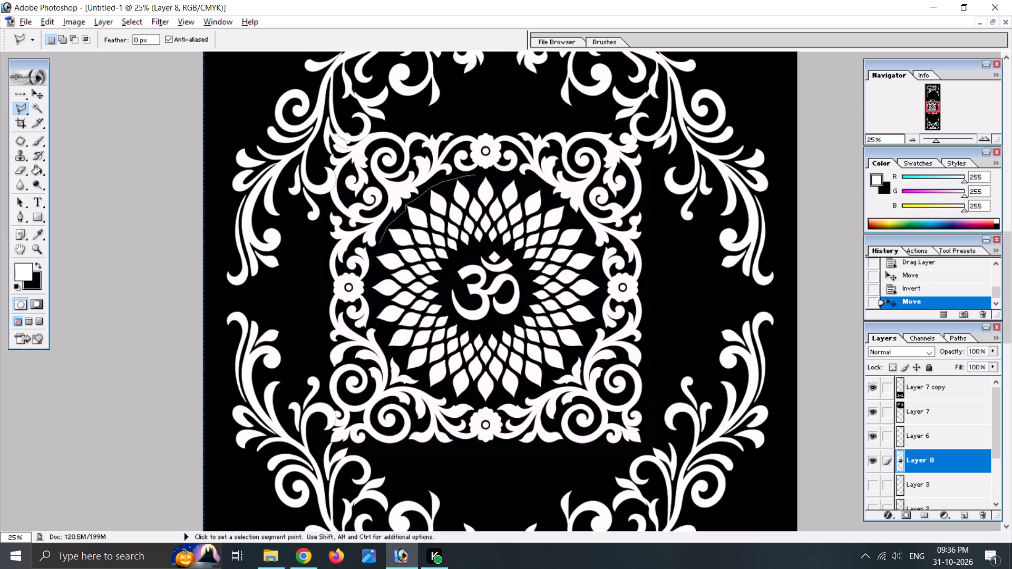
{"action": "left_click", "coordinate": [485, 173]}
{"action": "left_click", "coordinate": [501, 174]}
{"action": "left_click", "coordinate": [519, 178]}
{"action": "left_click", "coordinate": [540, 187]}
{"action": "left_click", "coordinate": [553, 200]}
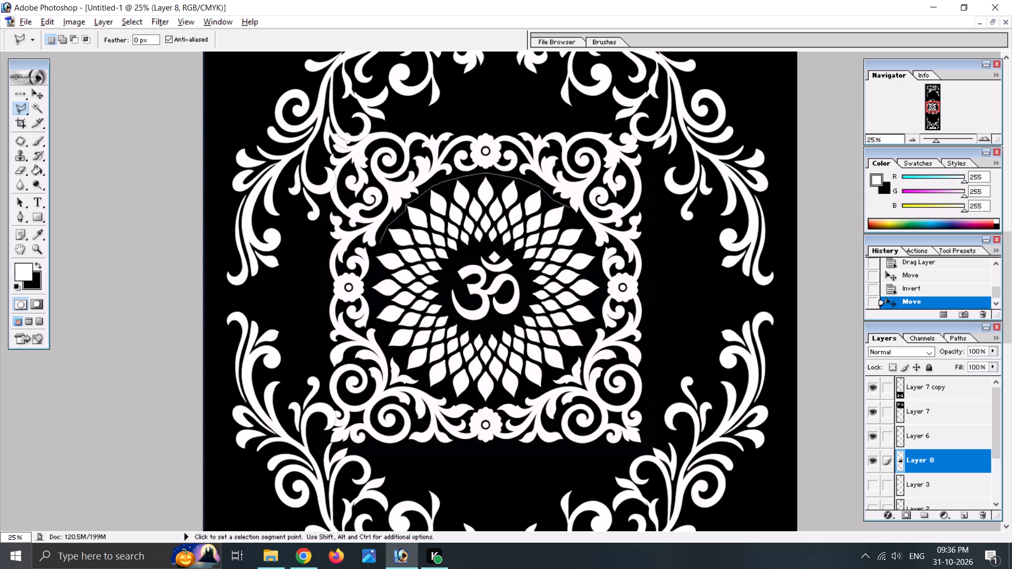
{"action": "left_click", "coordinate": [565, 204]}
{"action": "left_click", "coordinate": [573, 219]}
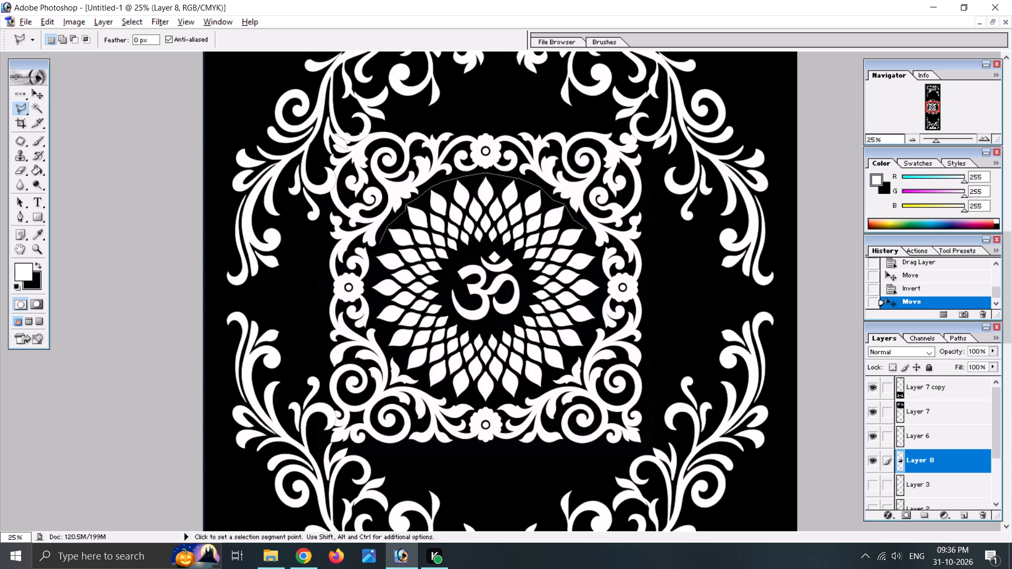
{"action": "left_click", "coordinate": [587, 228]}
{"action": "left_click", "coordinate": [591, 240]}
{"action": "left_click", "coordinate": [597, 256]}
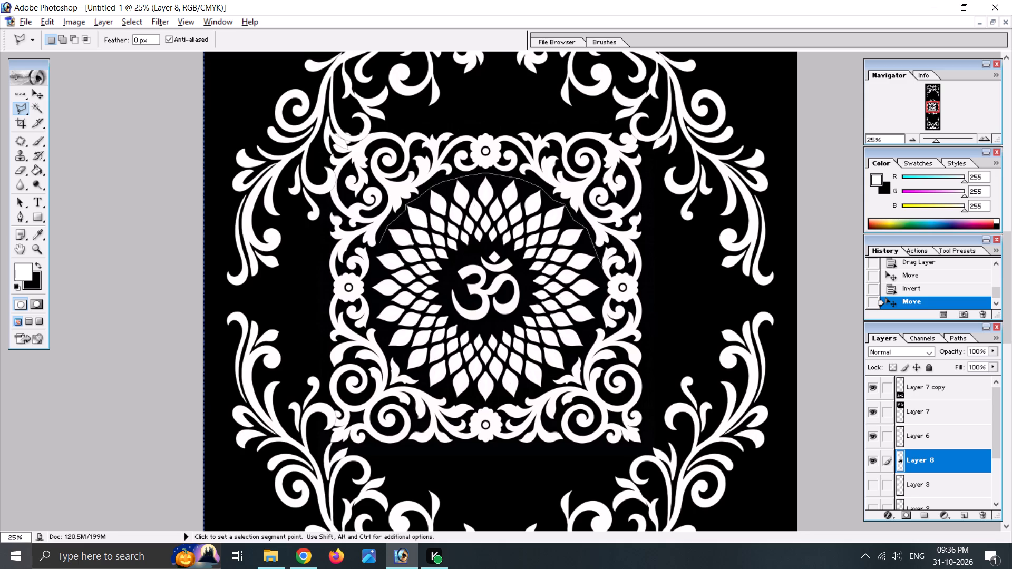
{"action": "left_click", "coordinate": [597, 274]}
{"action": "left_click", "coordinate": [604, 298]}
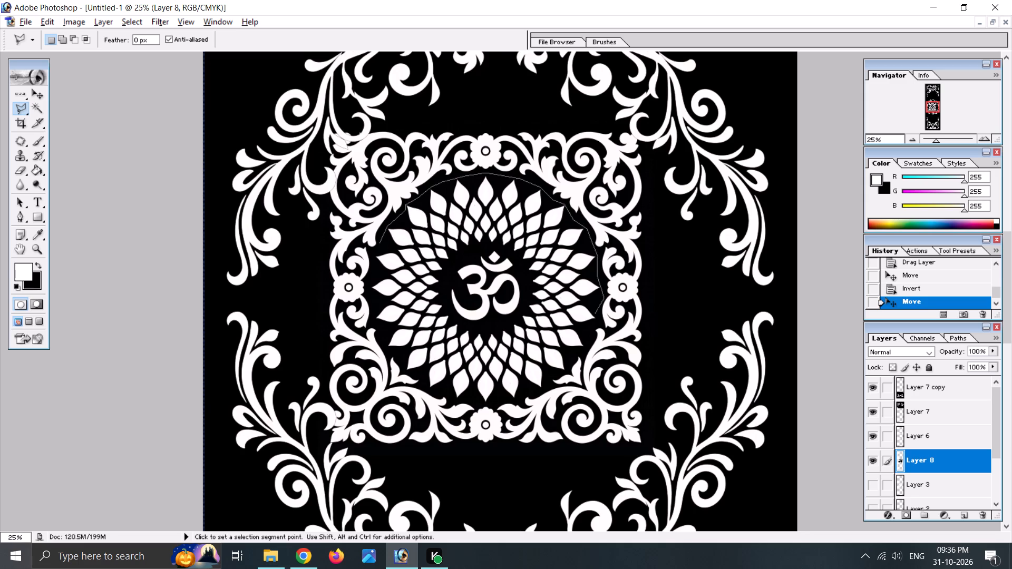
{"action": "left_click", "coordinate": [596, 323]}
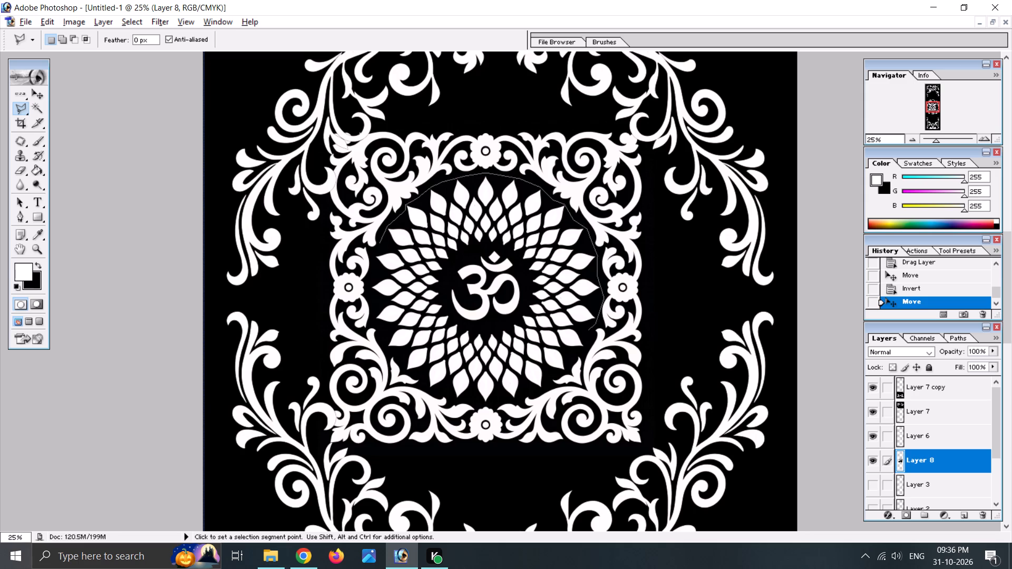
{"action": "left_click", "coordinate": [588, 335]}
{"action": "left_click", "coordinate": [582, 354]}
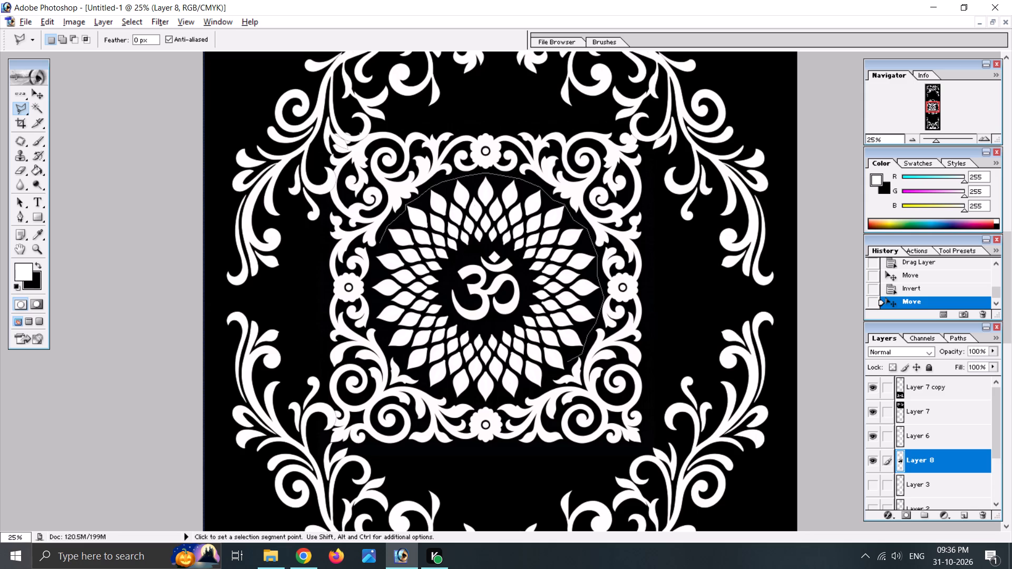
{"action": "left_click", "coordinate": [567, 361]}
{"action": "left_click", "coordinate": [565, 372]}
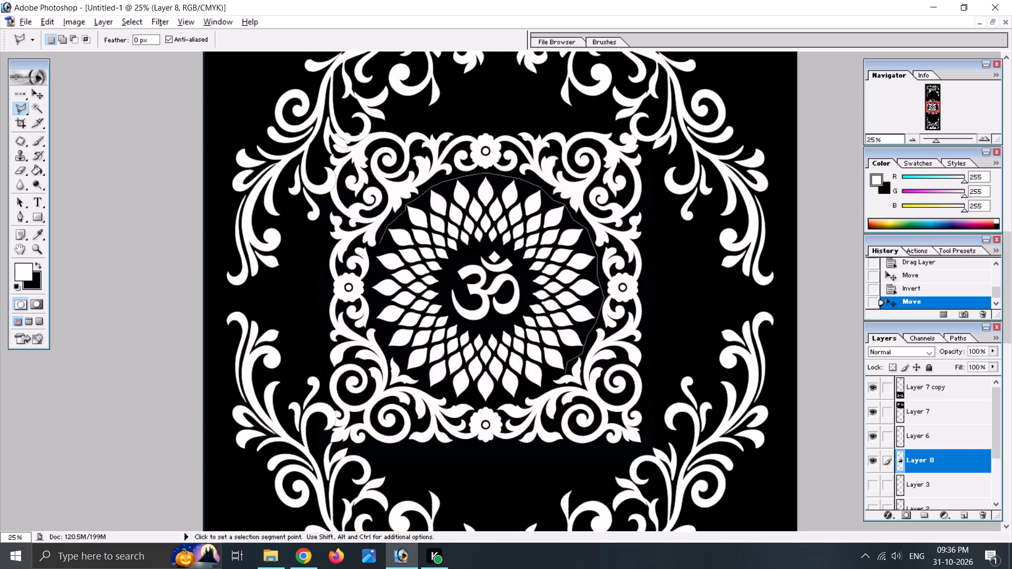
{"action": "left_click", "coordinate": [553, 376]}
{"action": "left_click", "coordinate": [546, 386]}
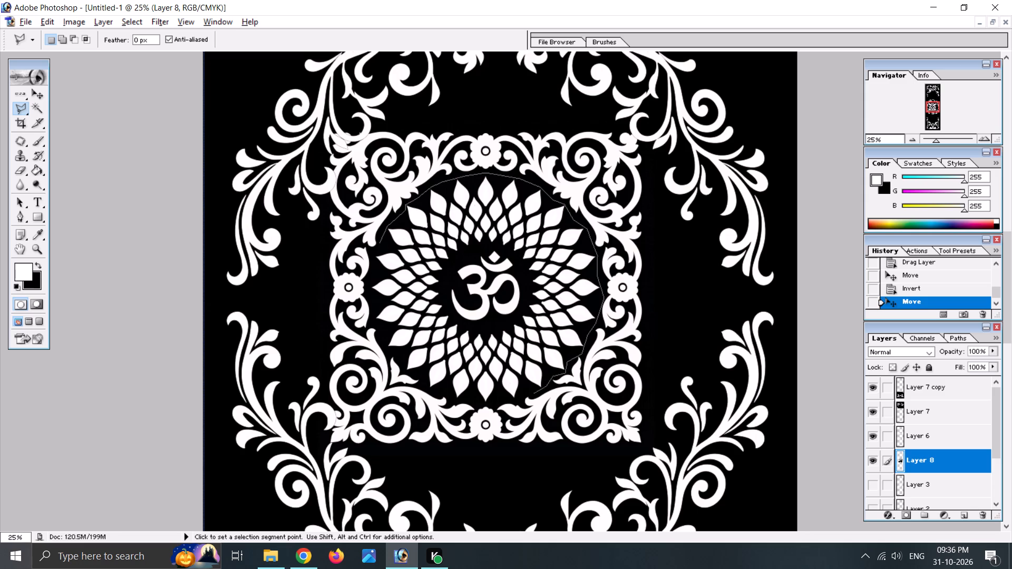
{"action": "left_click", "coordinate": [532, 394]}
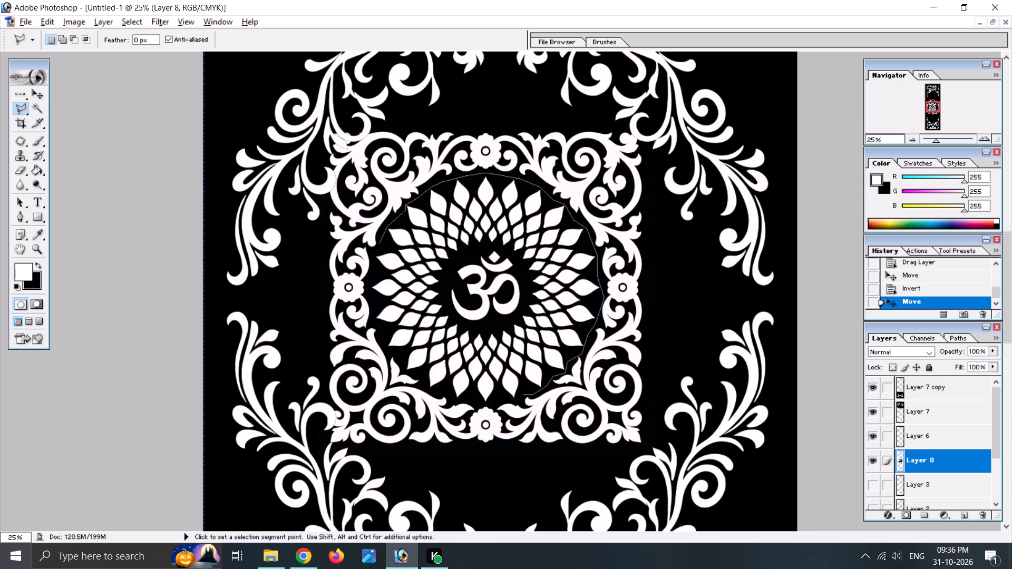
{"action": "left_click", "coordinate": [523, 394]}
{"action": "left_click", "coordinate": [518, 402]}
{"action": "left_click", "coordinate": [507, 399]}
{"action": "left_click", "coordinate": [490, 399]}
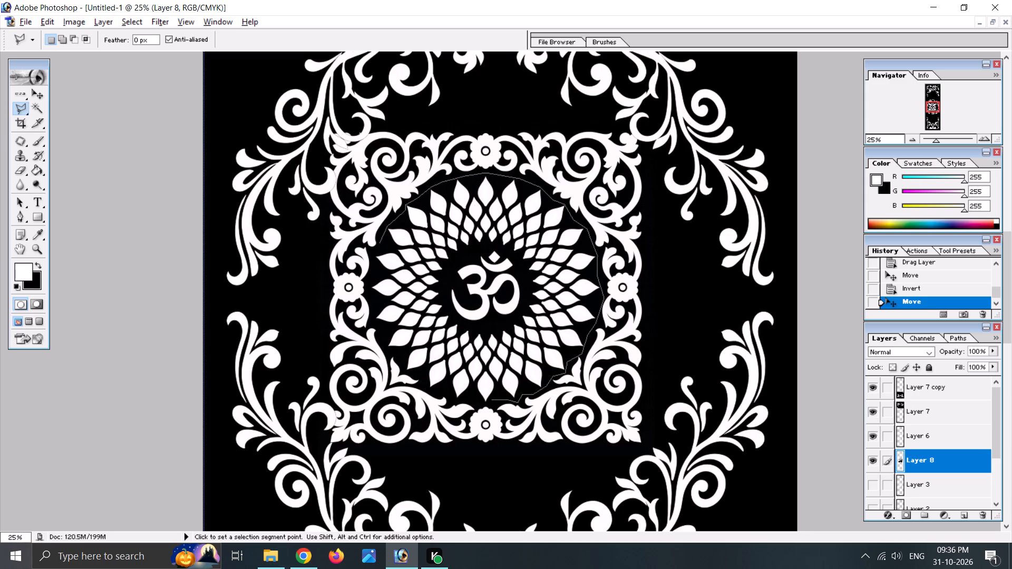
{"action": "left_click", "coordinate": [488, 406]}
{"action": "left_click", "coordinate": [479, 404]}
{"action": "left_click", "coordinate": [456, 401]}
{"action": "left_click", "coordinate": [444, 392]}
{"action": "left_click", "coordinate": [424, 387]}
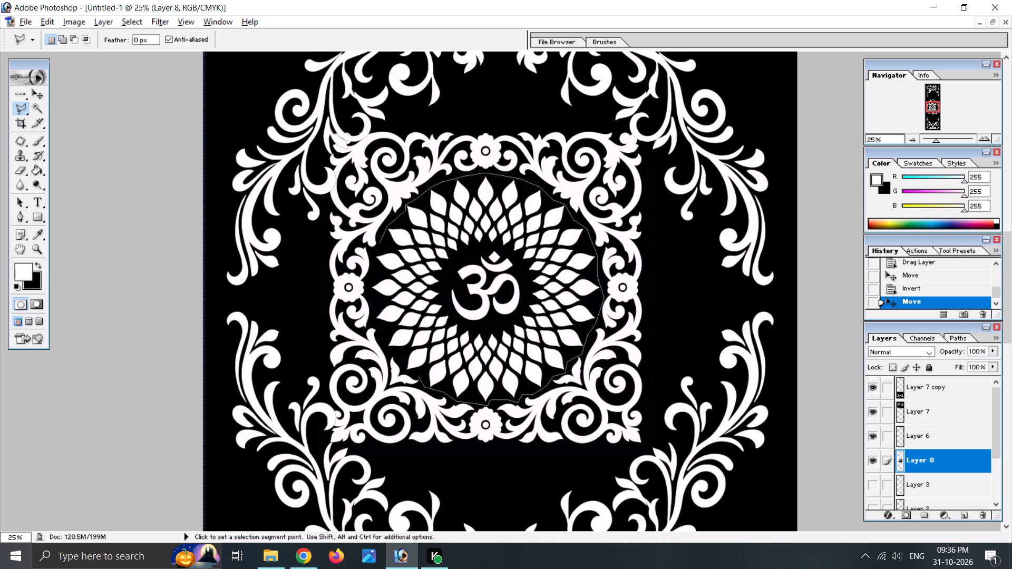
{"action": "left_click", "coordinate": [418, 375]}
{"action": "left_click", "coordinate": [403, 370]}
{"action": "left_click", "coordinate": [396, 357]}
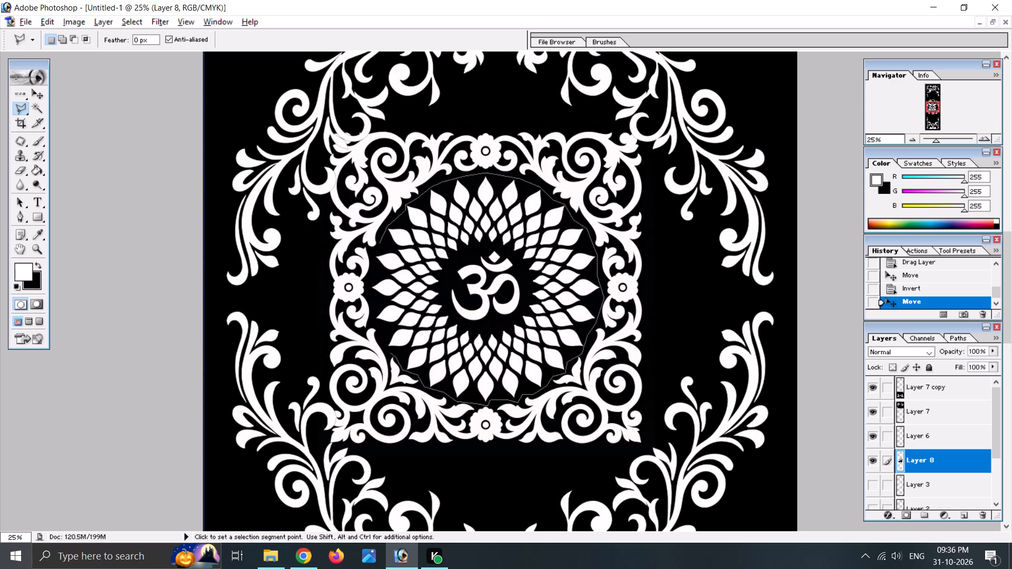
{"action": "left_click", "coordinate": [387, 350]}
{"action": "left_click", "coordinate": [381, 332]}
{"action": "left_click", "coordinate": [374, 318]}
{"action": "left_click", "coordinate": [368, 283]}
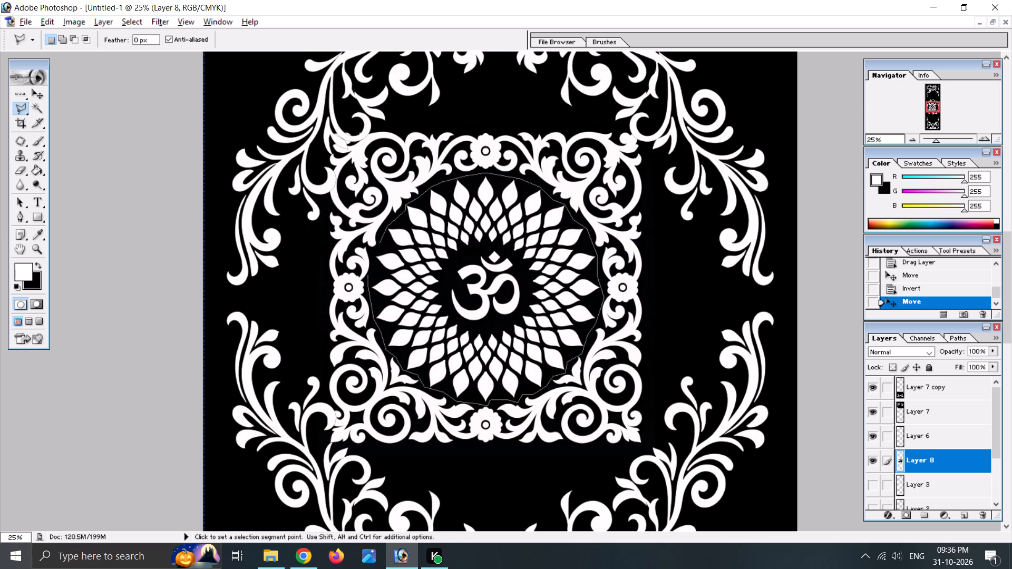
{"action": "left_click", "coordinate": [371, 264]}
{"action": "left_click", "coordinate": [381, 239]}
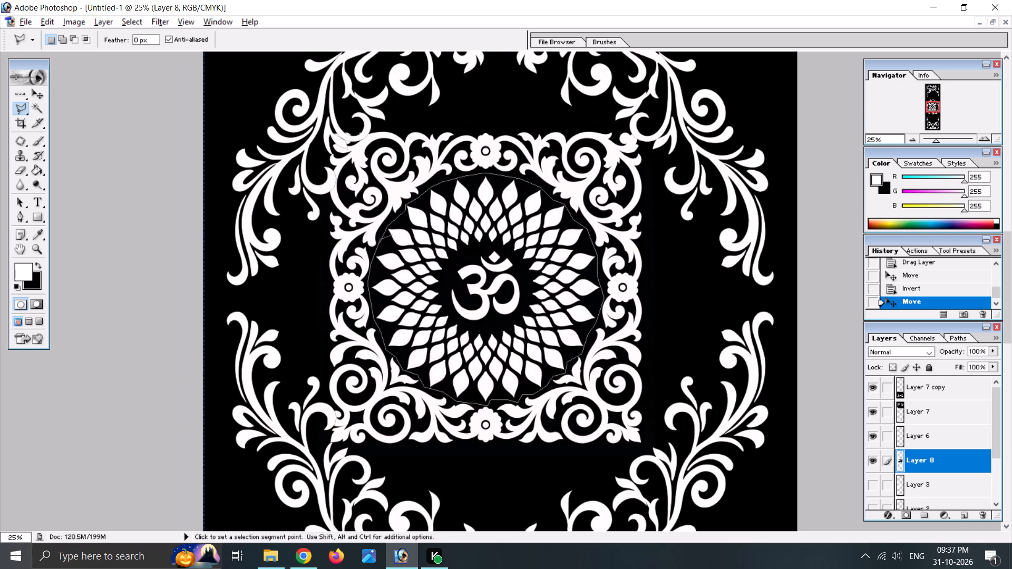
{"action": "left_click", "coordinate": [386, 229]}
{"action": "left_click", "coordinate": [387, 228]}
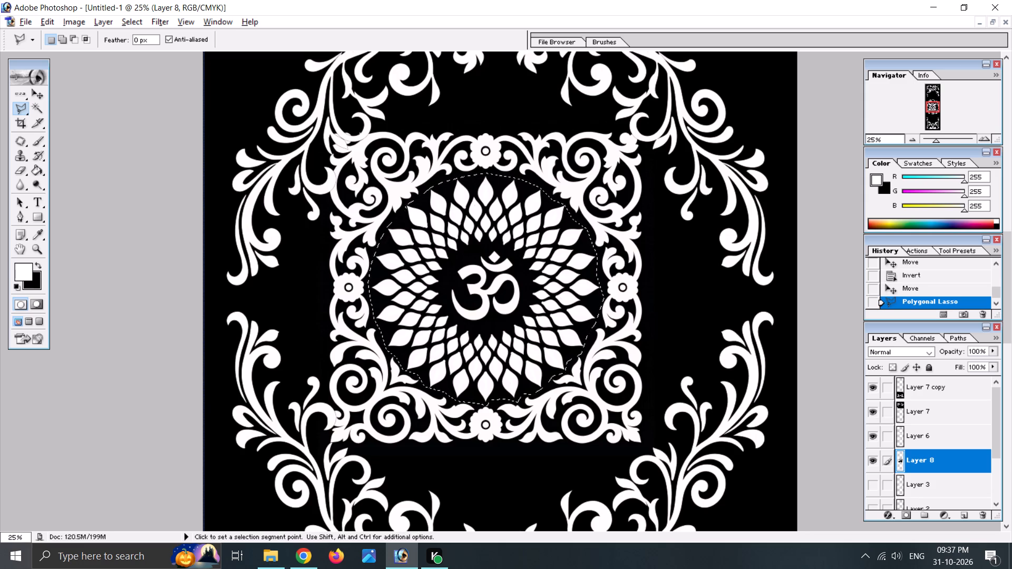
Invert the lasso selection and delete the square scroll frame around the round Om mandala on Layer 8.
{"action": "right_click", "coordinate": [517, 252]}
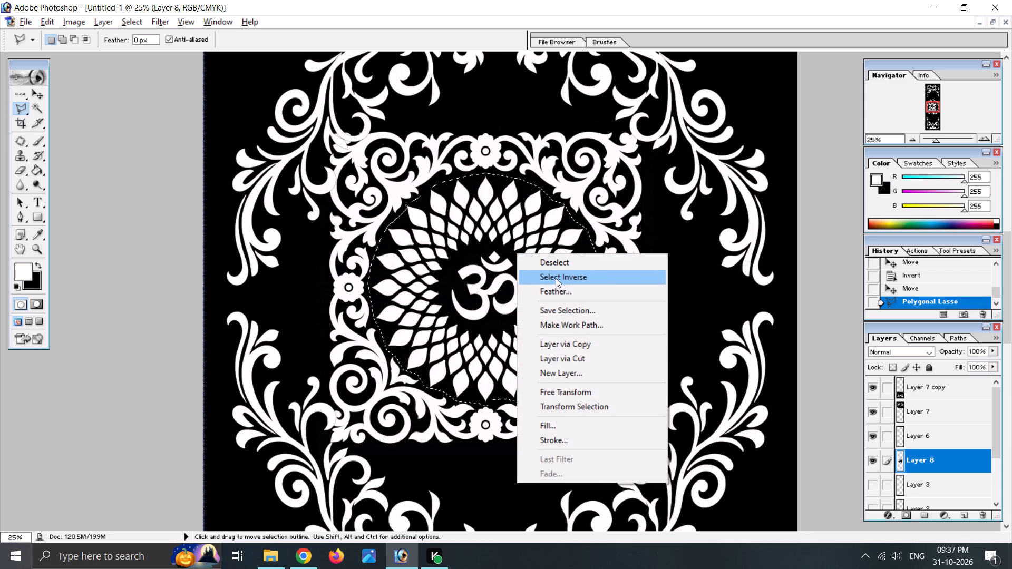
{"action": "left_click", "coordinate": [556, 278]}
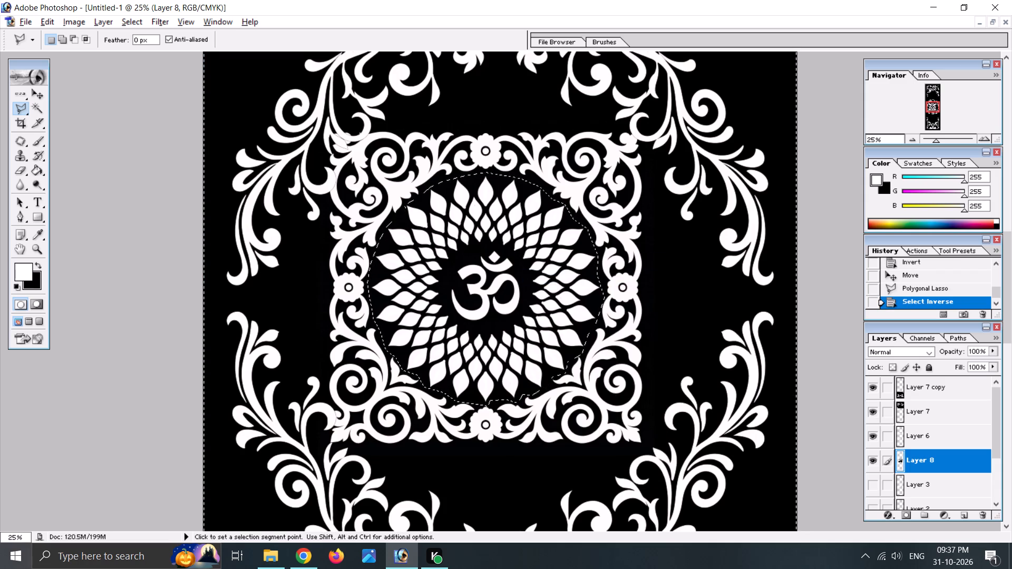
{"action": "key", "text": "Delete"}
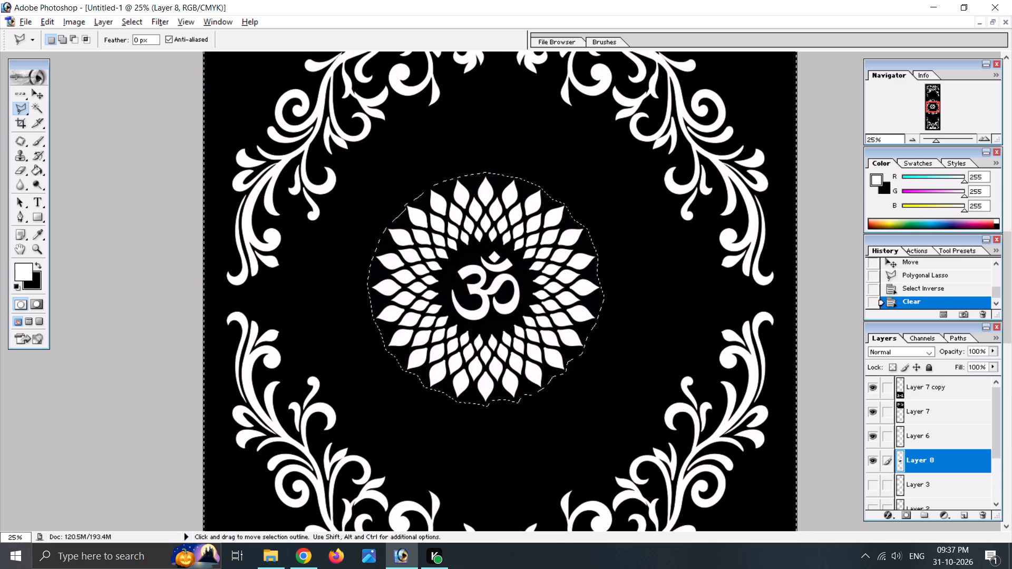
Deselect the area around the round Om mandala and switch to the Move tool with Layer 8 active.
{"action": "scroll", "coordinate": [818, 205], "scroll_direction": "down", "scroll_amount": 3}
{"action": "scroll", "coordinate": [818, 204], "scroll_direction": "up", "scroll_amount": 5}
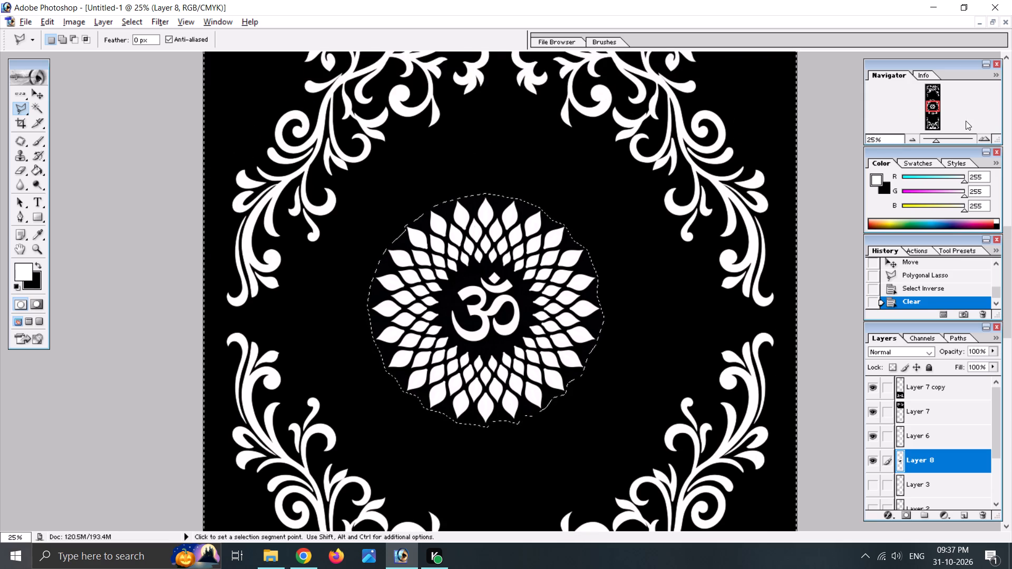
{"action": "double_click", "coordinate": [913, 140]}
{"action": "left_click", "coordinate": [913, 140]}
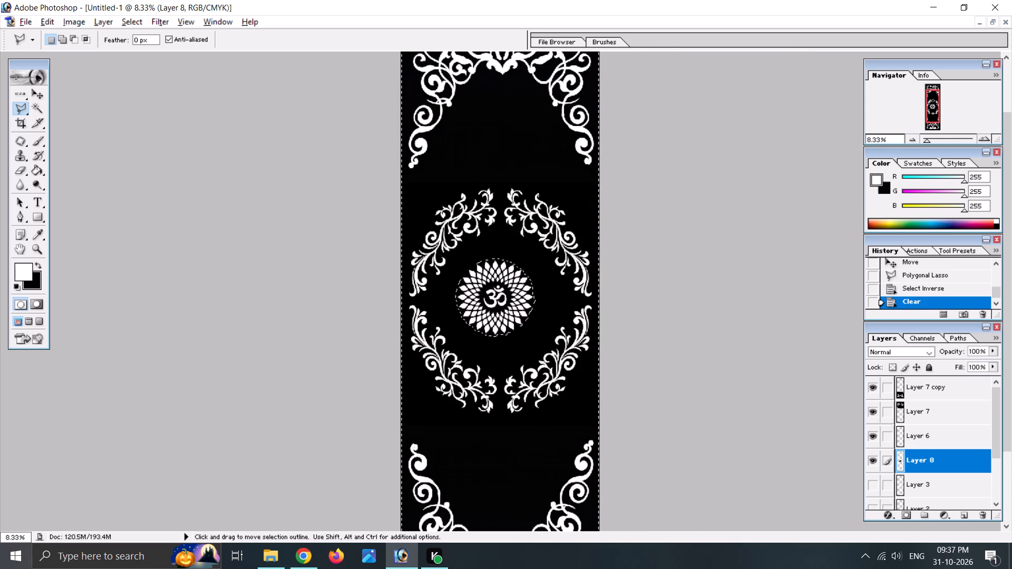
{"action": "left_click", "coordinate": [39, 96]}
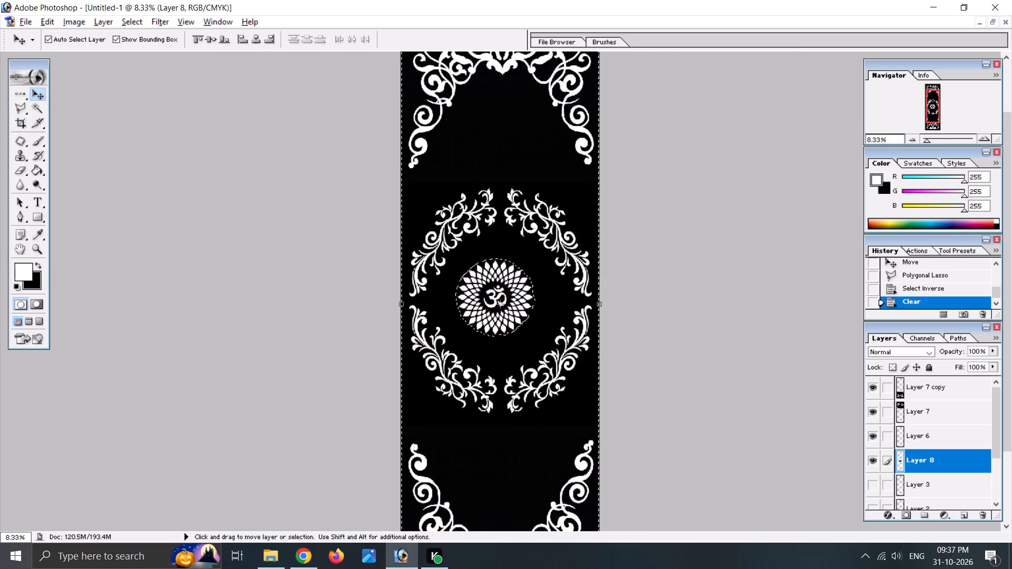
{"action": "left_click", "coordinate": [14, 103]}
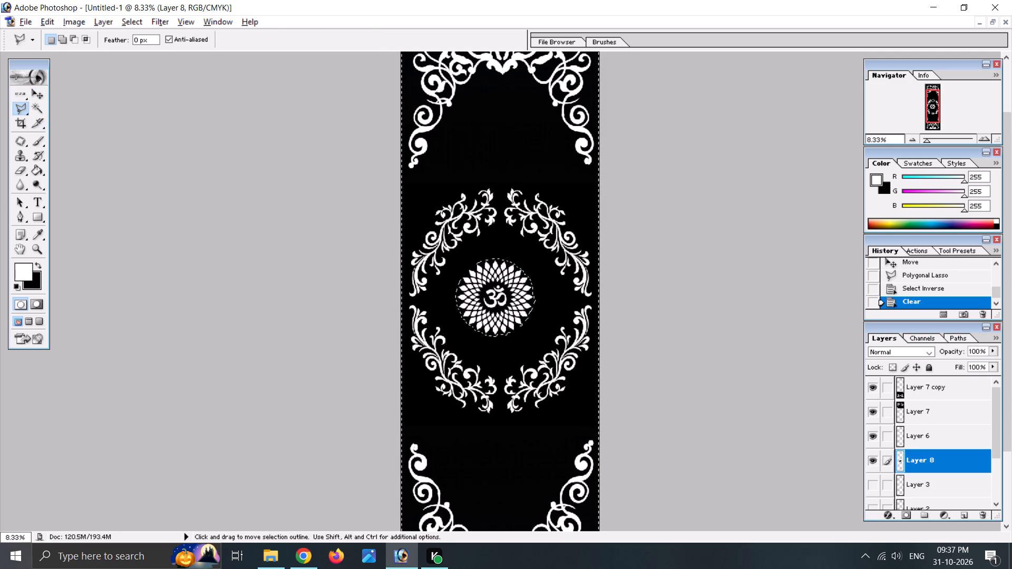
{"action": "left_click", "coordinate": [495, 305]}
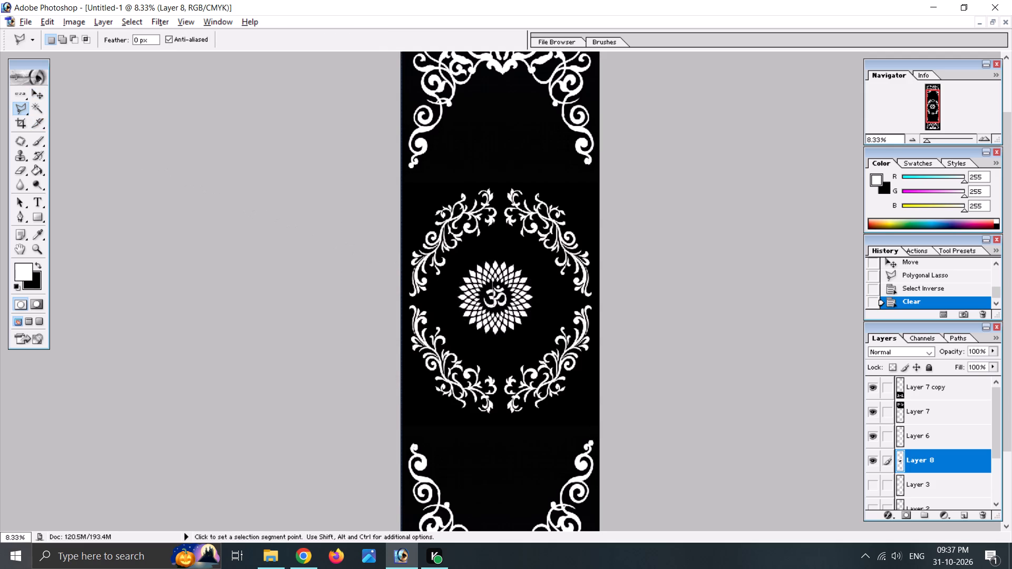
{"action": "key", "text": "BackSpace"}
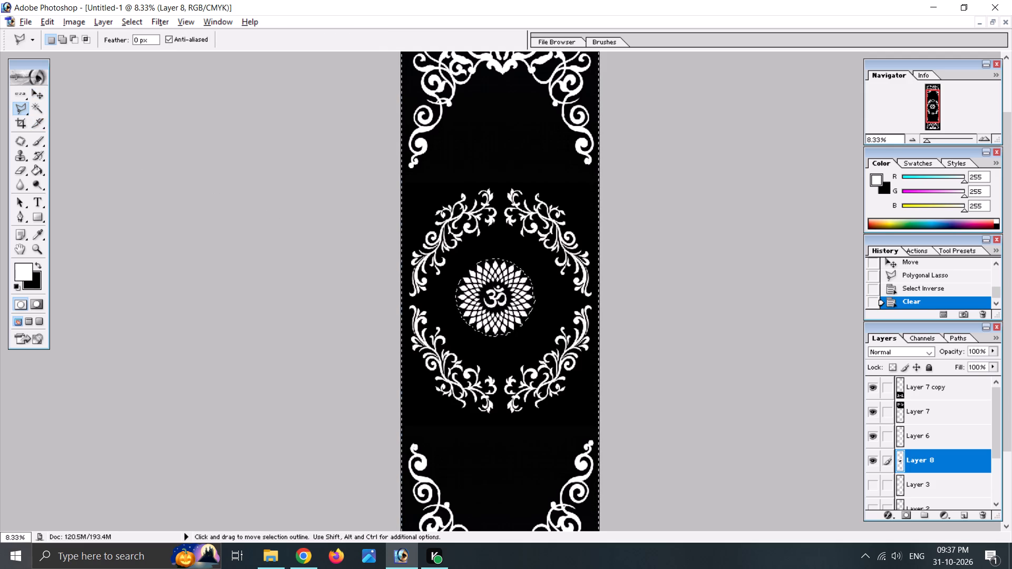
{"action": "left_click", "coordinate": [455, 285]}
{"action": "left_click", "coordinate": [41, 89]}
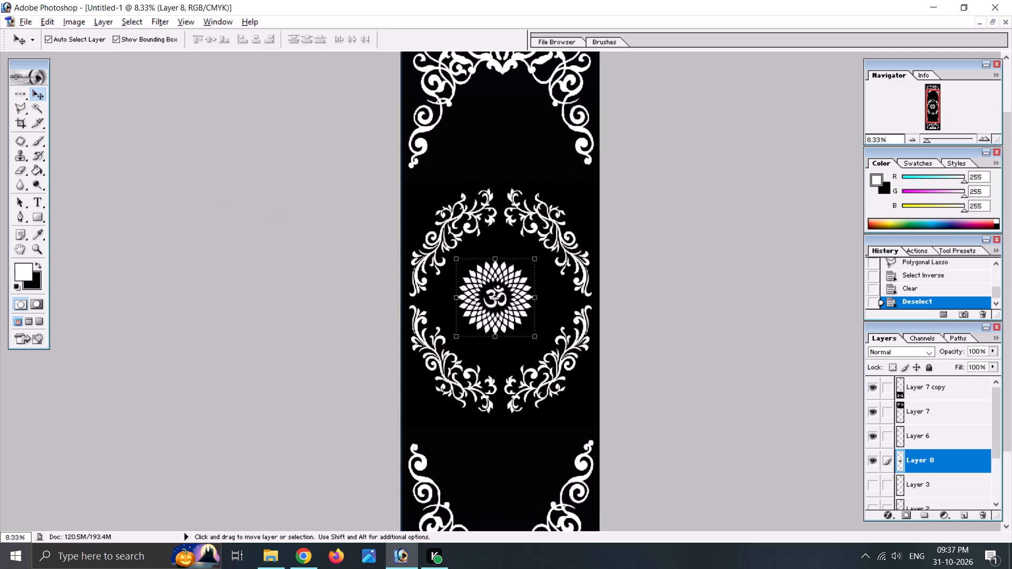
{"action": "scroll", "coordinate": [885, 396], "scroll_direction": "up", "scroll_amount": 2}
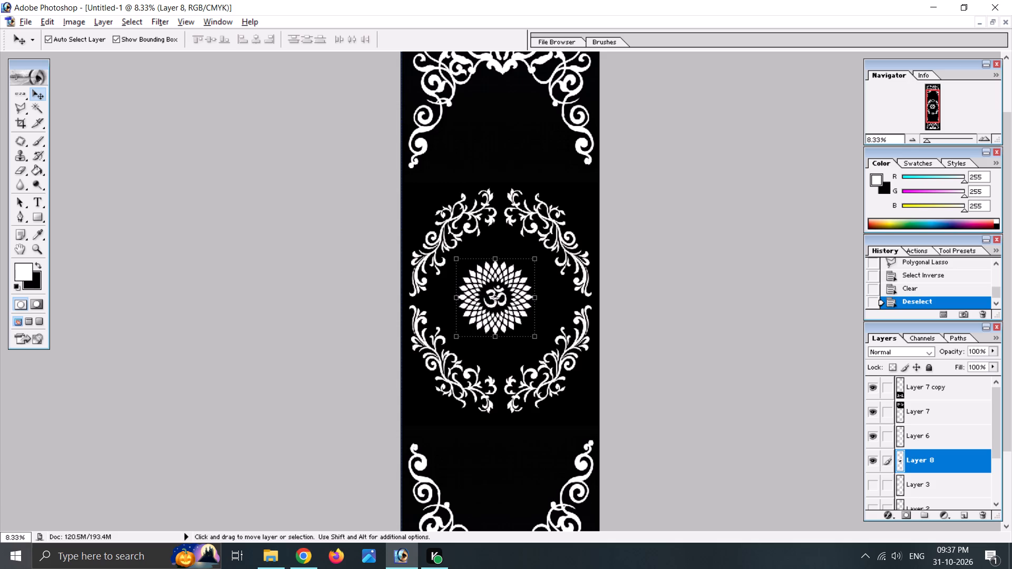
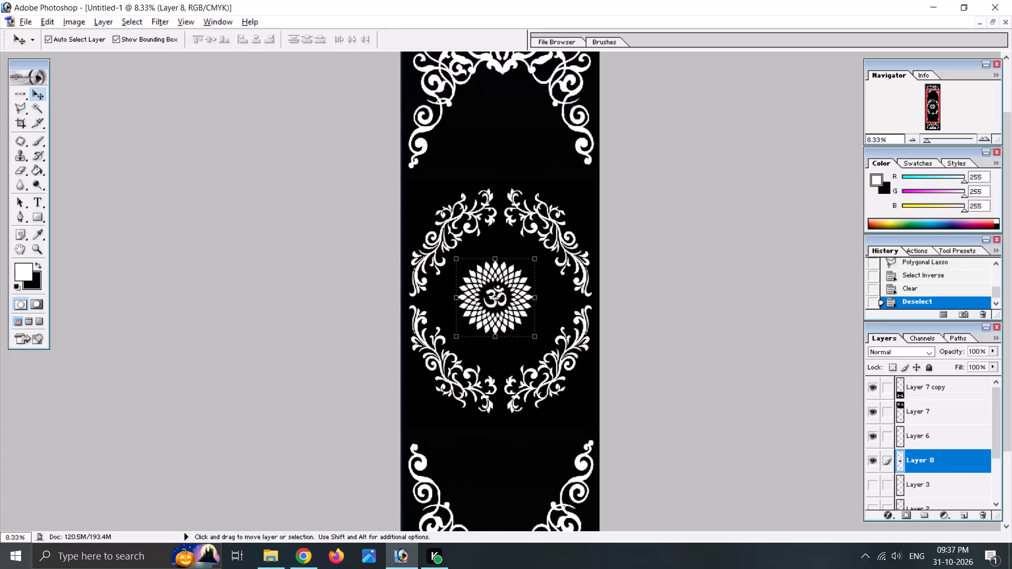
Compare the Om mandalas on Layer 8 and Layer 3 separately, and leave both layers visible.
{"action": "left_click", "coordinate": [872, 462]}
{"action": "left_click", "coordinate": [872, 462]}
{"action": "left_click", "coordinate": [874, 461]}
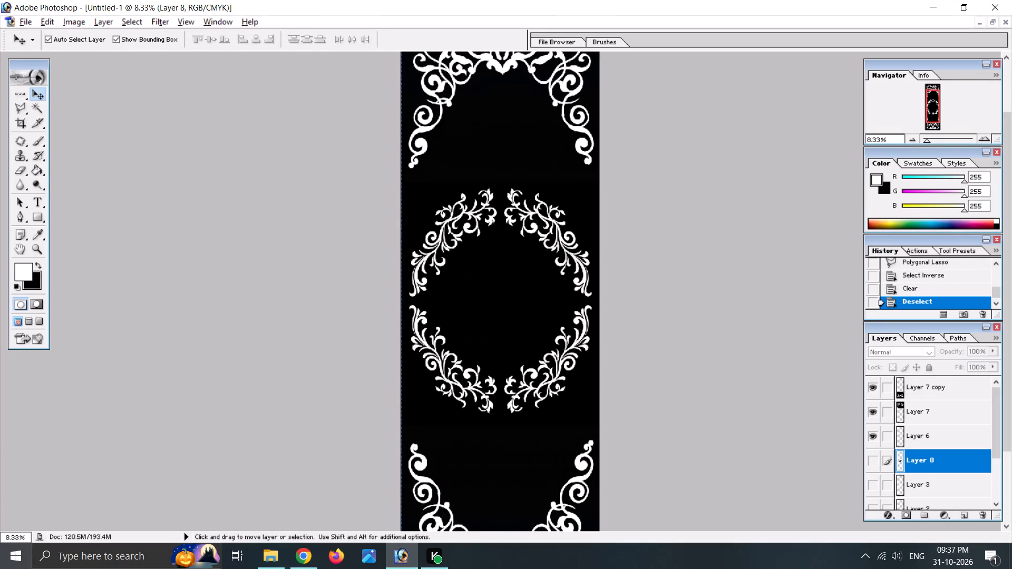
{"action": "left_click", "coordinate": [873, 485]}
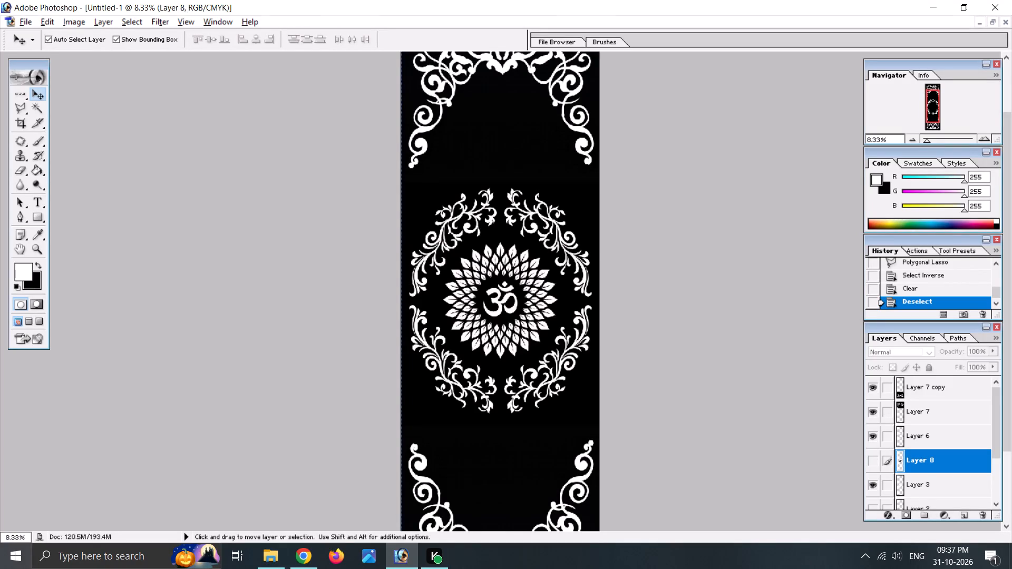
{"action": "left_click", "coordinate": [873, 485]}
{"action": "left_click", "coordinate": [873, 485]}
{"action": "left_click", "coordinate": [881, 458]}
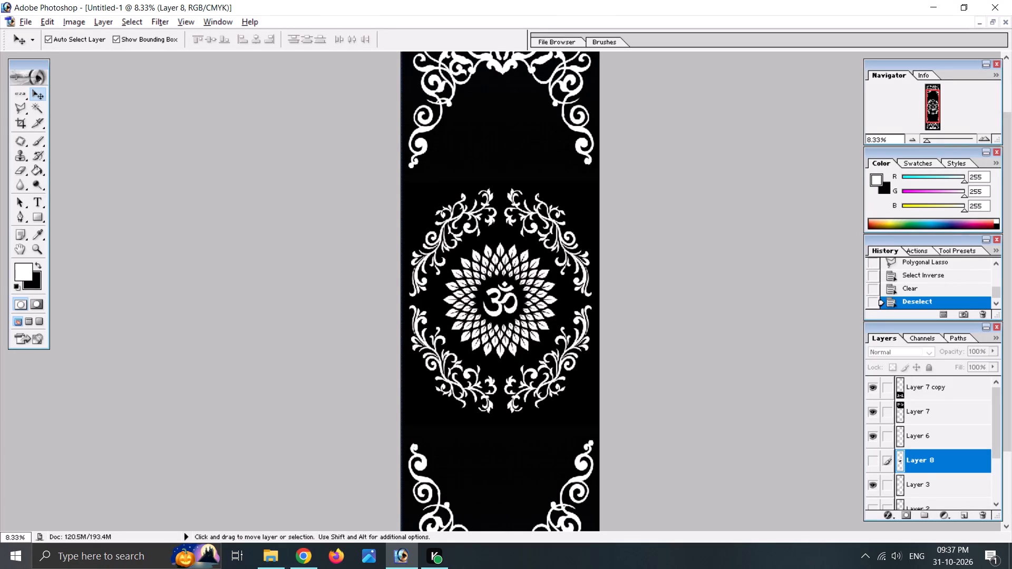
{"action": "left_click", "coordinate": [877, 460]}
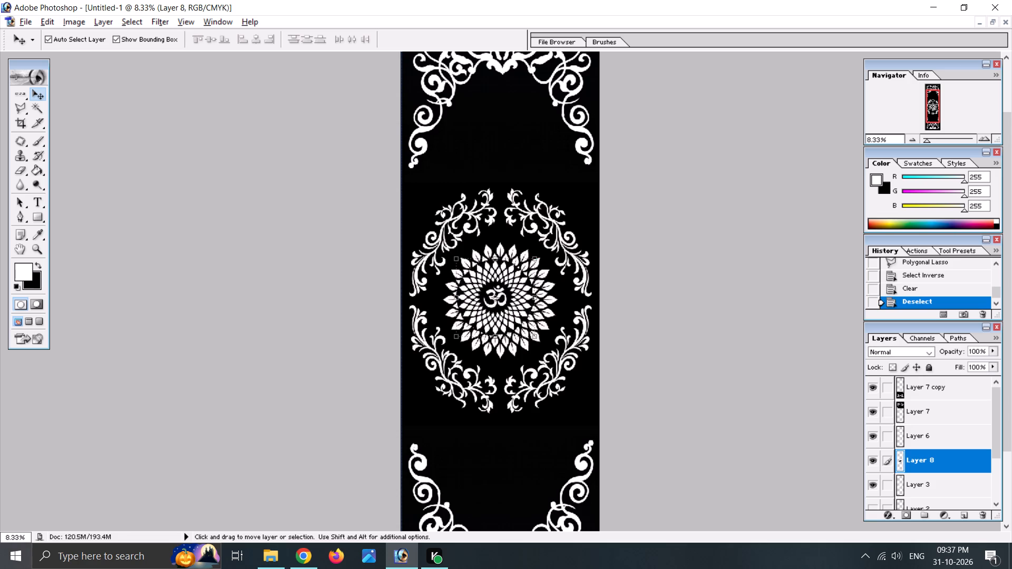
Scale Layer 8's round Om mandala to about 149.6% and align it over Layer 3's mandala.
{"action": "left_click", "coordinate": [493, 308]}
{"action": "left_click_drag", "start_coordinate": [537, 338], "coordinate": [540, 341], "text": "shift"}
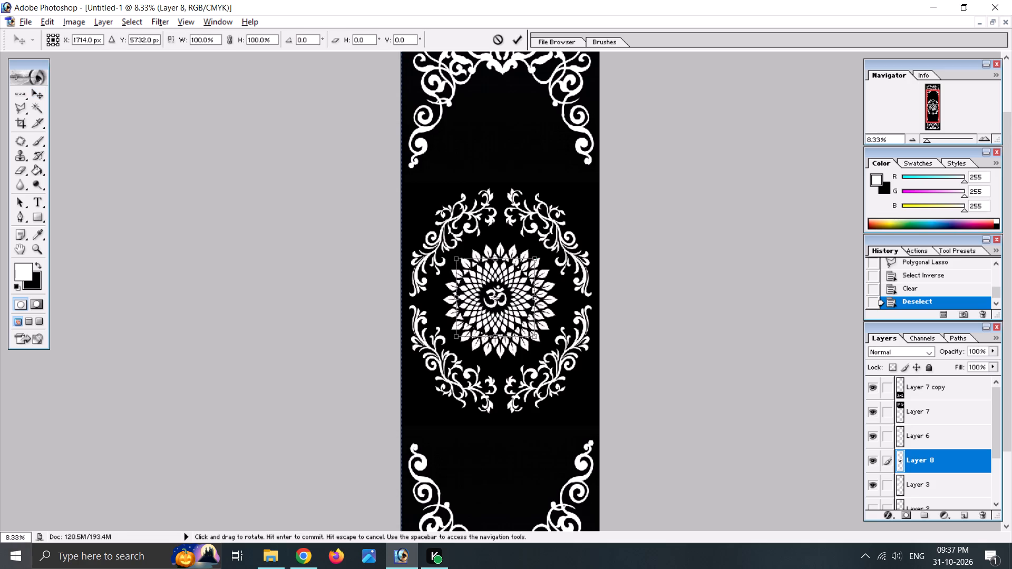
{"action": "left_click_drag", "start_coordinate": [540, 341], "coordinate": [559, 373], "text": "shift"}
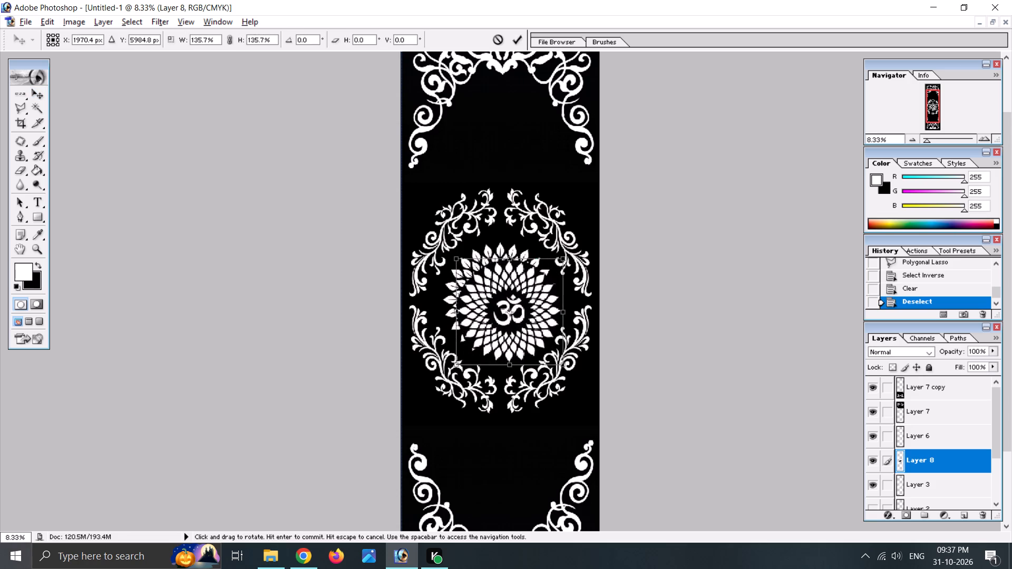
{"action": "left_click_drag", "start_coordinate": [559, 373], "coordinate": [565, 387], "text": "shift"}
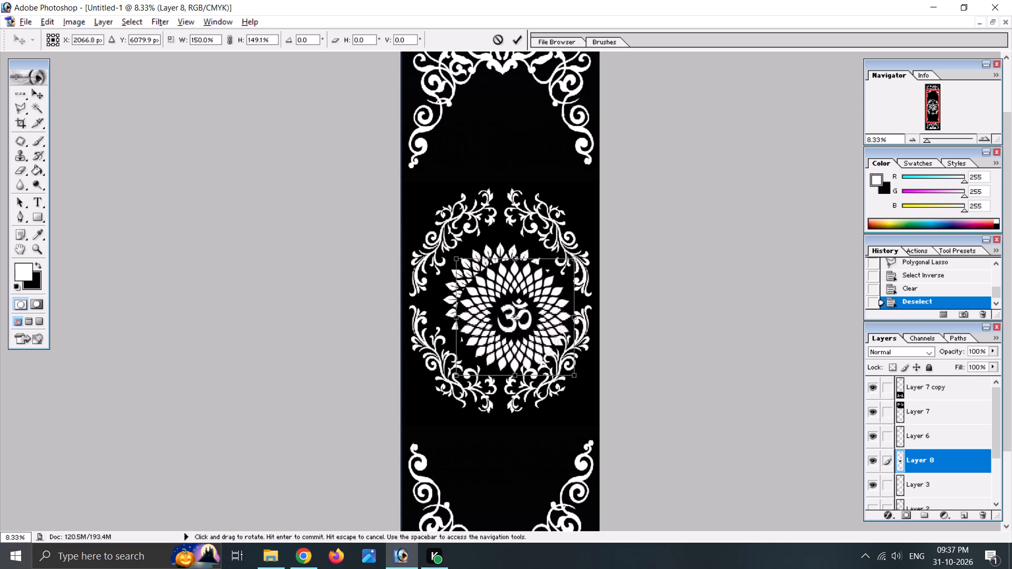
{"action": "left_click_drag", "start_coordinate": [565, 387], "coordinate": [565, 387], "text": "shift"}
{"action": "left_click_drag", "start_coordinate": [541, 354], "coordinate": [524, 336]}
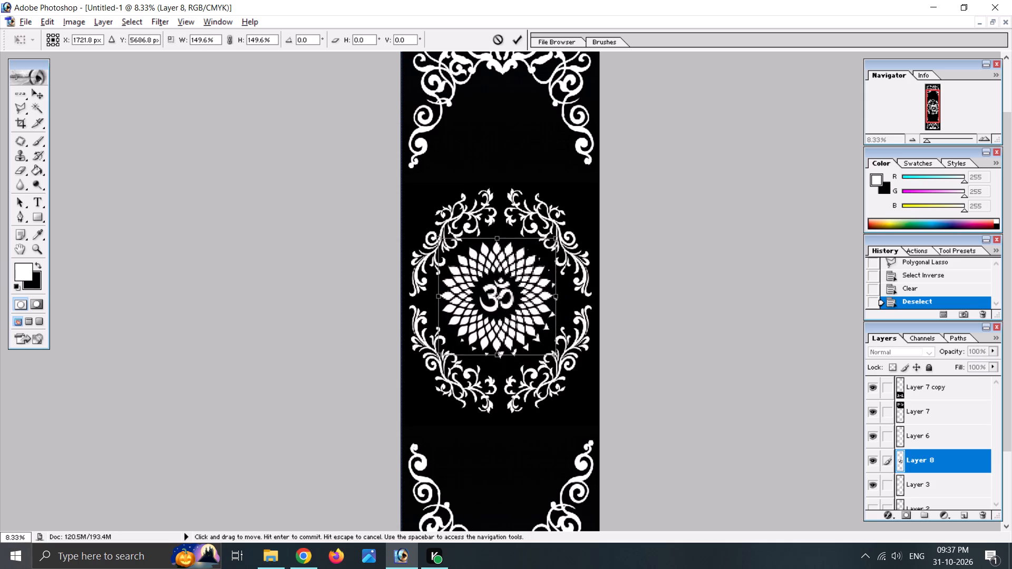
{"action": "left_click_drag", "start_coordinate": [524, 336], "coordinate": [527, 337]}
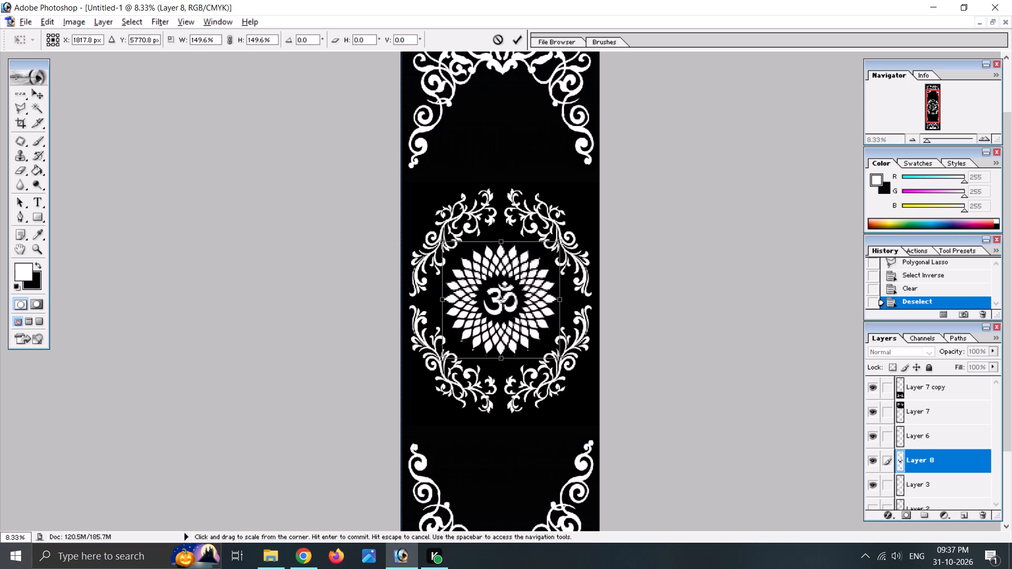
Enlarge Layer 8's mandala to about 183.5% width and 178.6% height inside the scroll ring, repositioning it between resizes.
{"action": "left_click_drag", "start_coordinate": [562, 362], "coordinate": [571, 371], "text": "shift"}
{"action": "left_click_drag", "start_coordinate": [551, 344], "coordinate": [548, 339]}
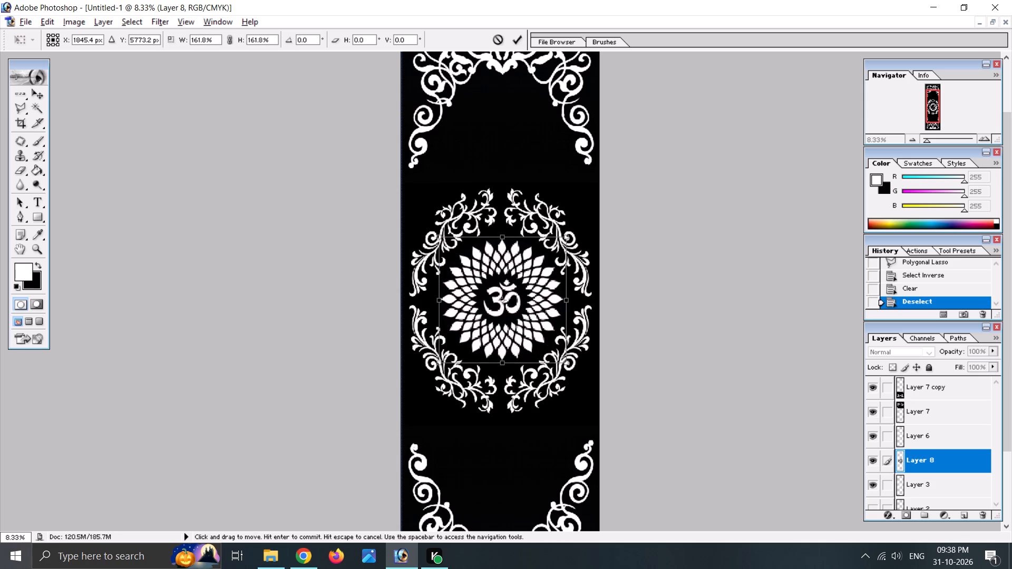
{"action": "left_click_drag", "start_coordinate": [548, 339], "coordinate": [545, 338]}
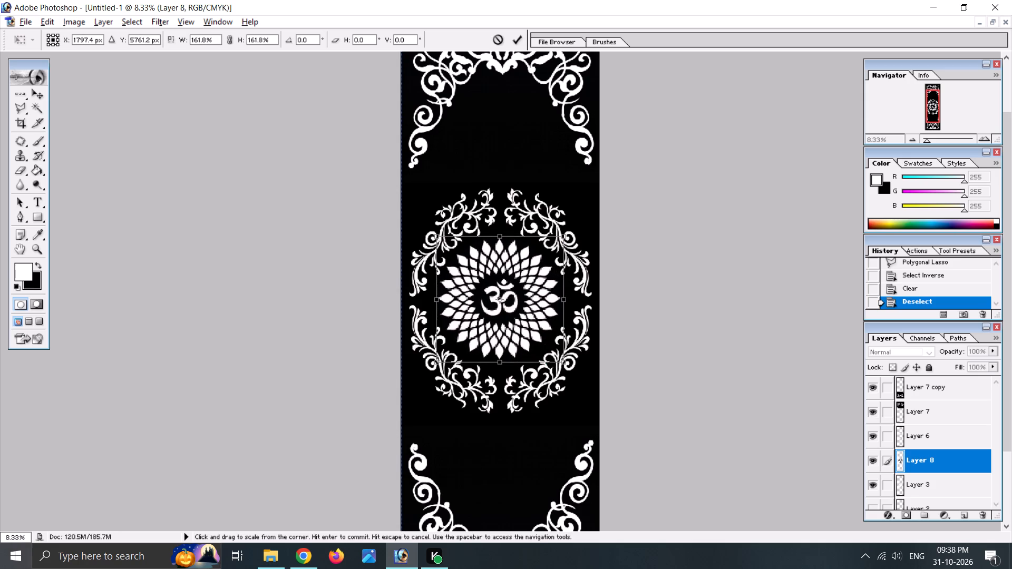
{"action": "left_click_drag", "start_coordinate": [568, 364], "coordinate": [573, 371], "text": "shift"}
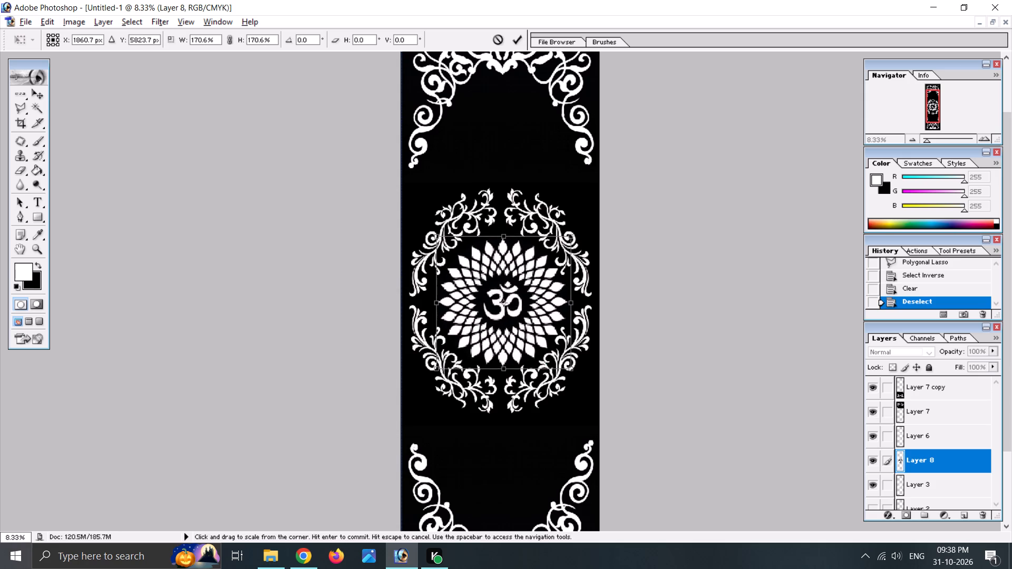
{"action": "left_click_drag", "start_coordinate": [573, 371], "coordinate": [575, 372], "text": "shift"}
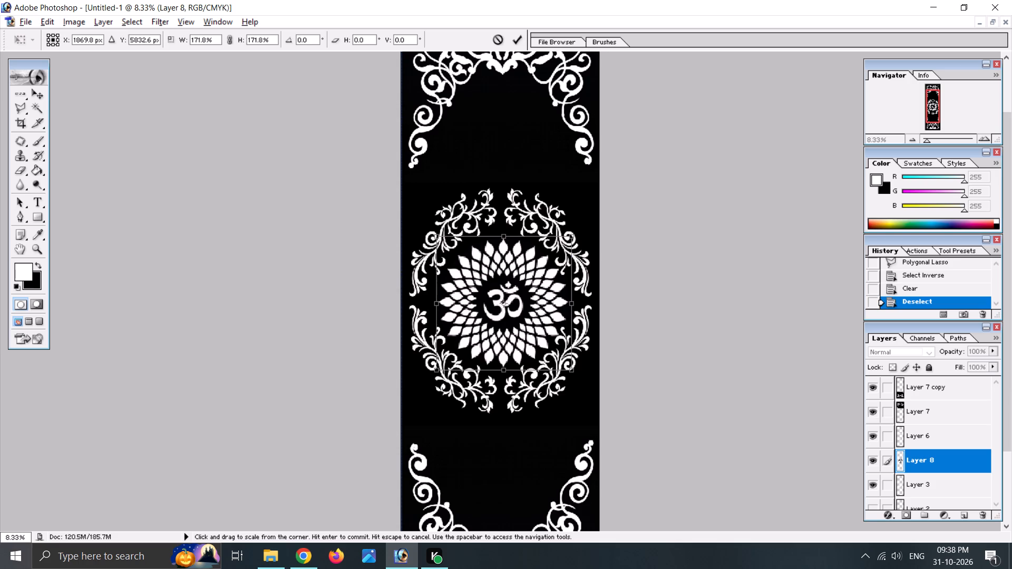
{"action": "left_click", "coordinate": [552, 345]}
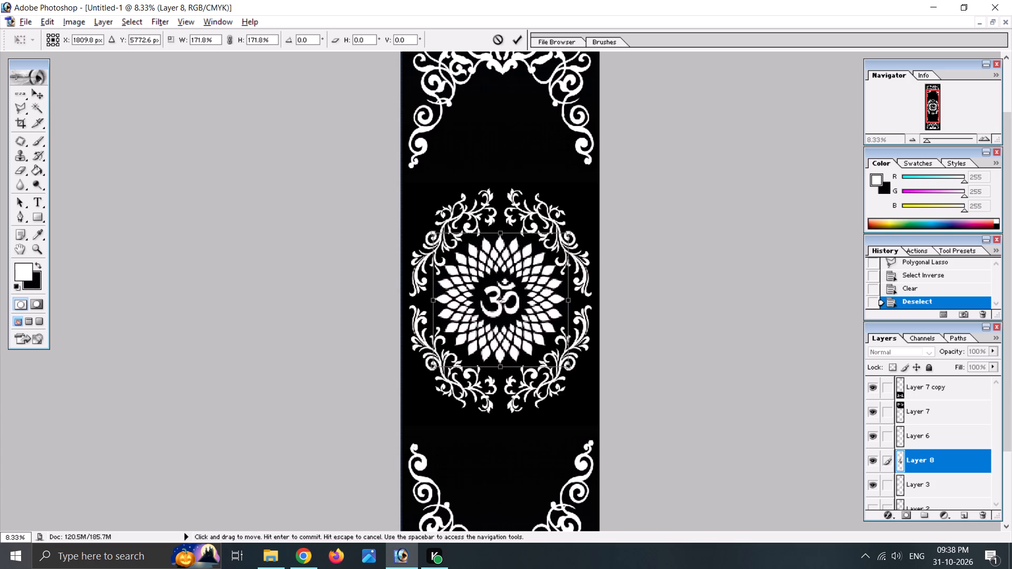
{"action": "left_click_drag", "start_coordinate": [571, 368], "coordinate": [581, 374], "text": "shift"}
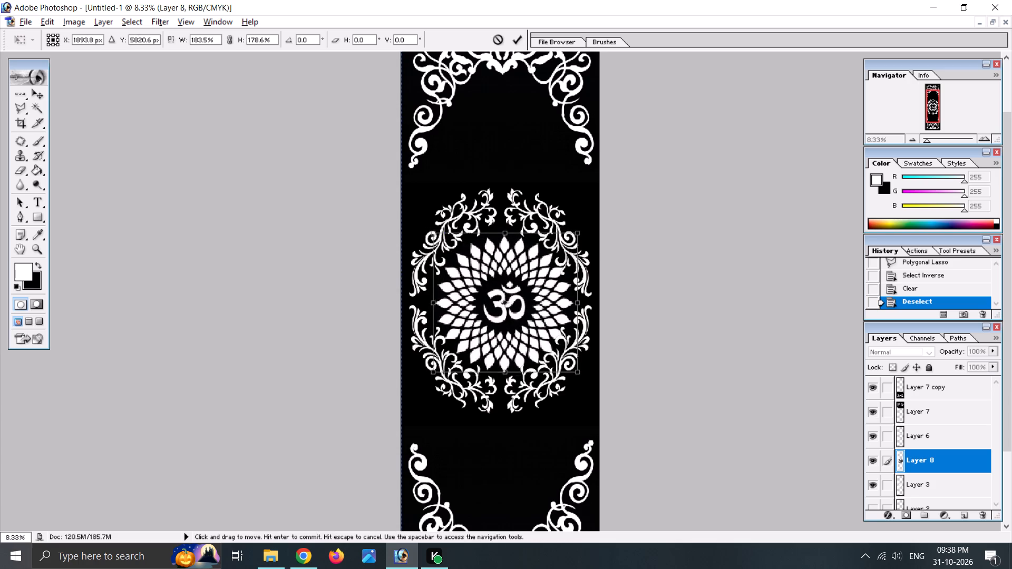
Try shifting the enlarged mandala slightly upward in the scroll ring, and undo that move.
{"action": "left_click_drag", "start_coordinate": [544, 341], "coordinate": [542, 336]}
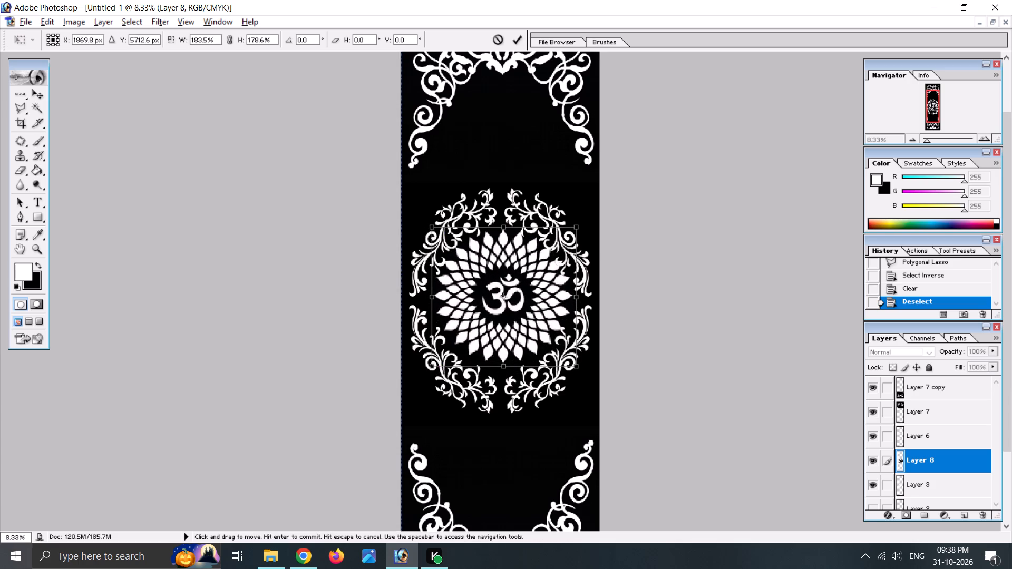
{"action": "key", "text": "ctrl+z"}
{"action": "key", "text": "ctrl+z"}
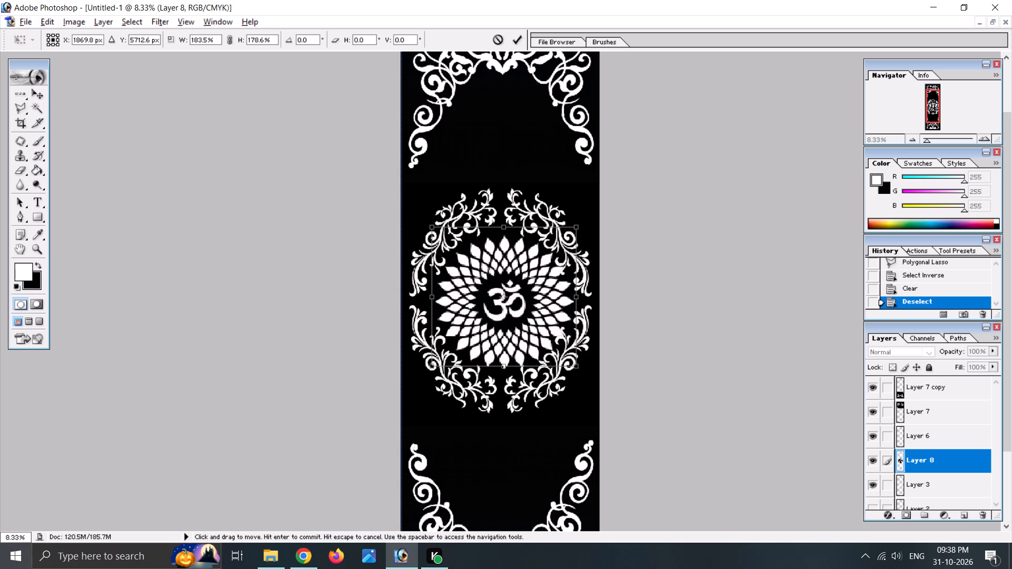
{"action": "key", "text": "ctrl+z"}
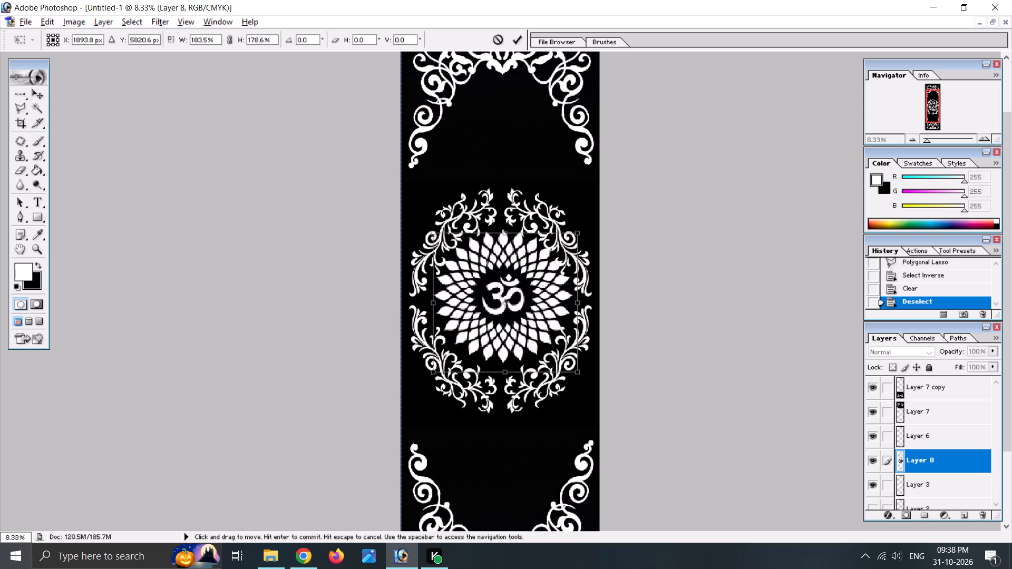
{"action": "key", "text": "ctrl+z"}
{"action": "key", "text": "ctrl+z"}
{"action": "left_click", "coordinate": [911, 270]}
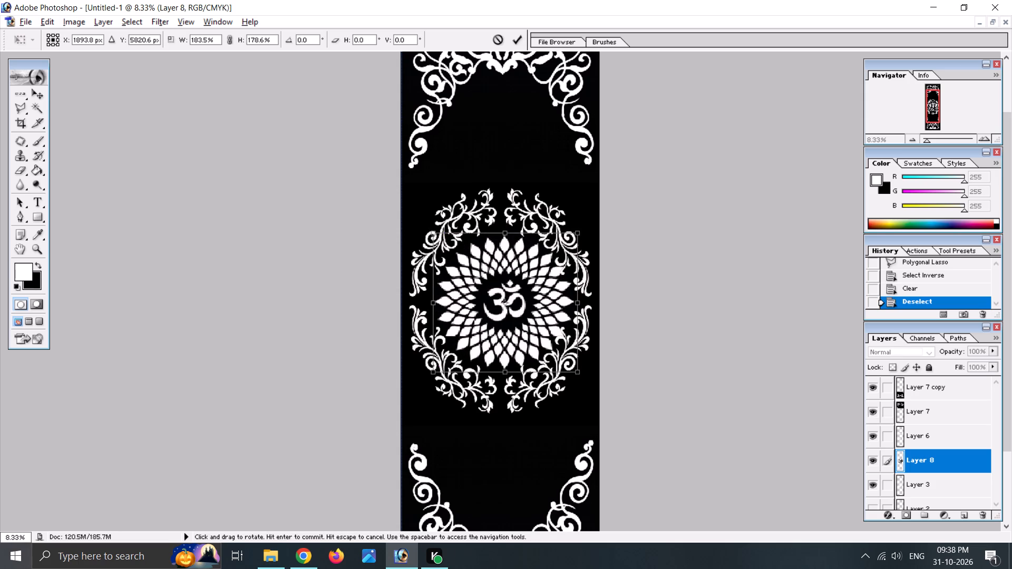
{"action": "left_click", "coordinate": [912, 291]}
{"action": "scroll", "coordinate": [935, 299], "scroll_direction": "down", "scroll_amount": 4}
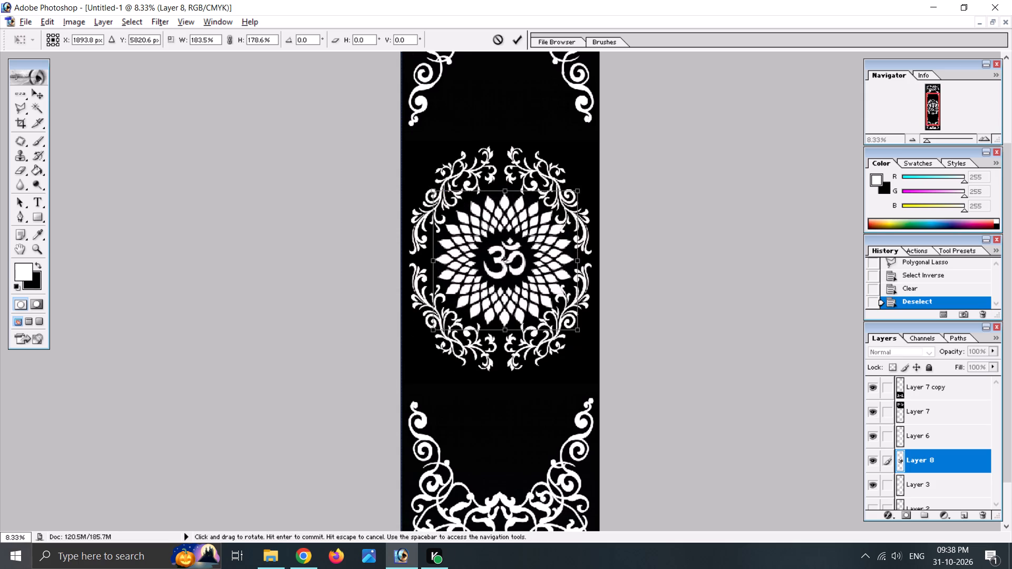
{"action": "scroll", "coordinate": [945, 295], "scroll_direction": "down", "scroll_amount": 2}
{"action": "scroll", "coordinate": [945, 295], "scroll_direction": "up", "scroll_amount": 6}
Apply the enlargement and move Layer 8's mandala to the centre of the scroll ring.
{"action": "left_click", "coordinate": [517, 42]}
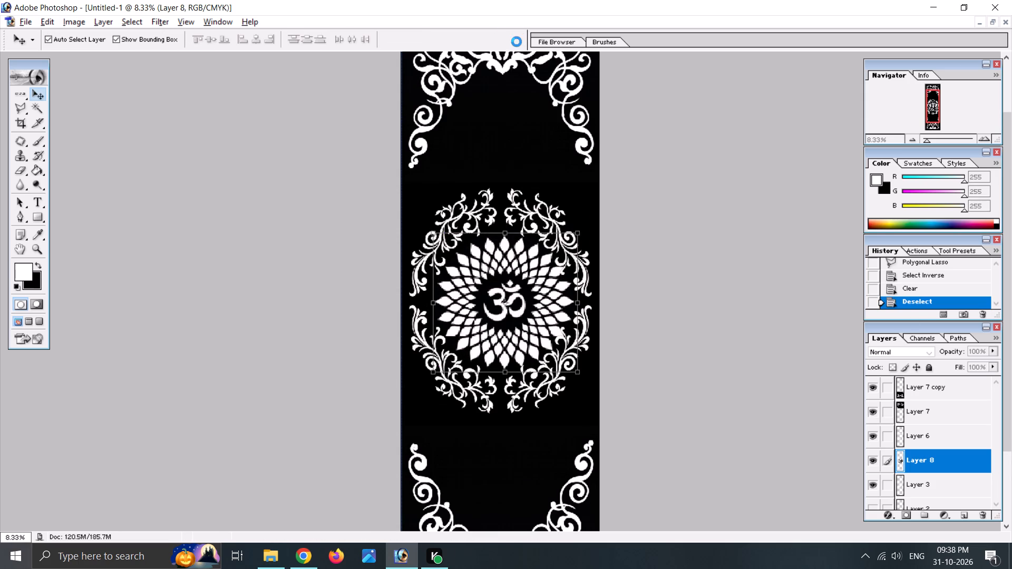
{"action": "scroll", "coordinate": [927, 295], "scroll_direction": "down", "scroll_amount": 4}
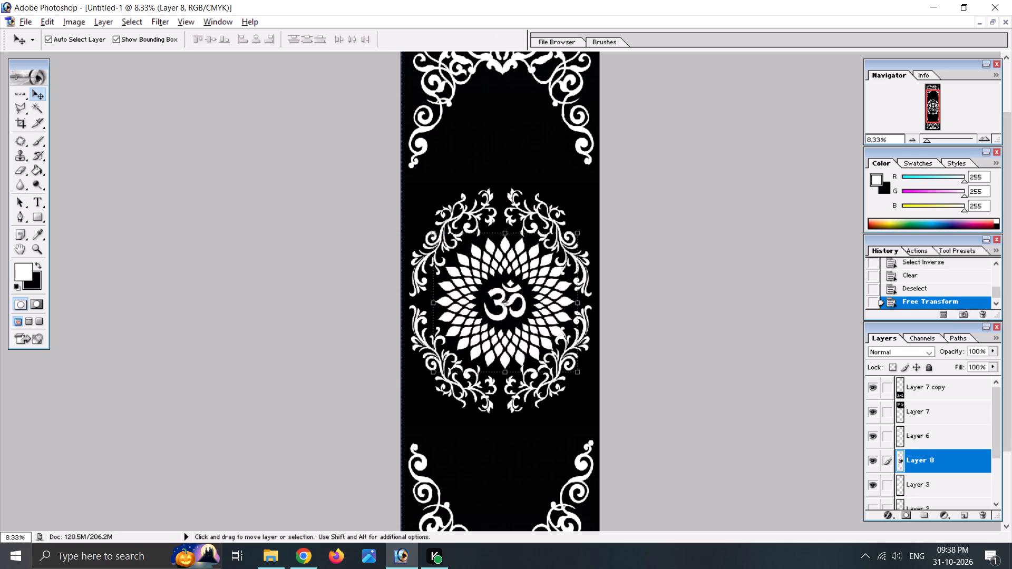
{"action": "scroll", "coordinate": [930, 293], "scroll_direction": "up", "scroll_amount": 4}
{"action": "scroll", "coordinate": [930, 293], "scroll_direction": "down", "scroll_amount": 5}
{"action": "scroll", "coordinate": [930, 293], "scroll_direction": "up", "scroll_amount": 7}
{"action": "scroll", "coordinate": [930, 293], "scroll_direction": "down", "scroll_amount": 12}
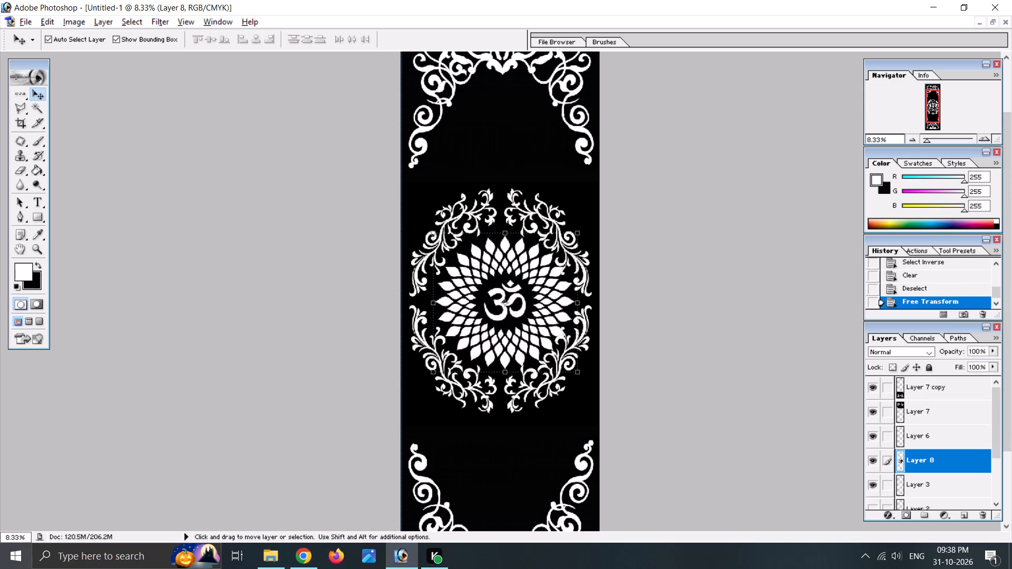
{"action": "left_click", "coordinate": [930, 293]}
{"action": "left_click", "coordinate": [926, 301]}
{"action": "left_click_drag", "start_coordinate": [507, 296], "coordinate": [503, 295]}
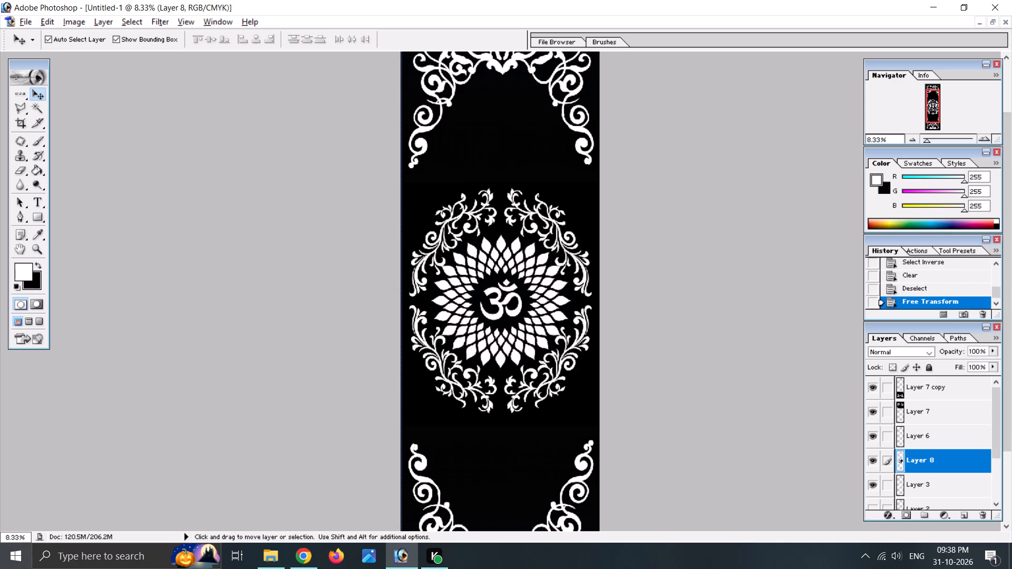
{"action": "left_click_drag", "start_coordinate": [503, 295], "coordinate": [502, 293]}
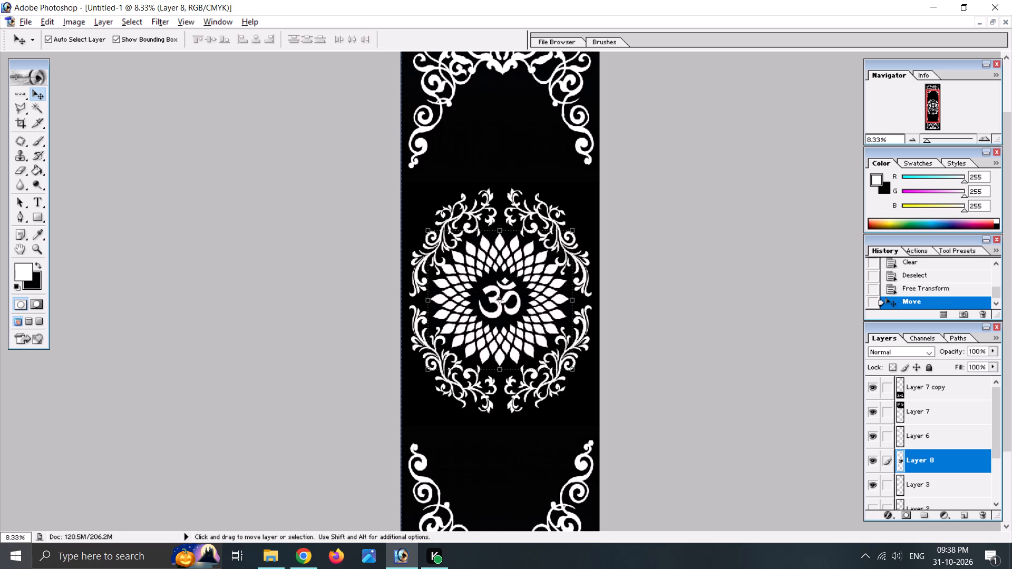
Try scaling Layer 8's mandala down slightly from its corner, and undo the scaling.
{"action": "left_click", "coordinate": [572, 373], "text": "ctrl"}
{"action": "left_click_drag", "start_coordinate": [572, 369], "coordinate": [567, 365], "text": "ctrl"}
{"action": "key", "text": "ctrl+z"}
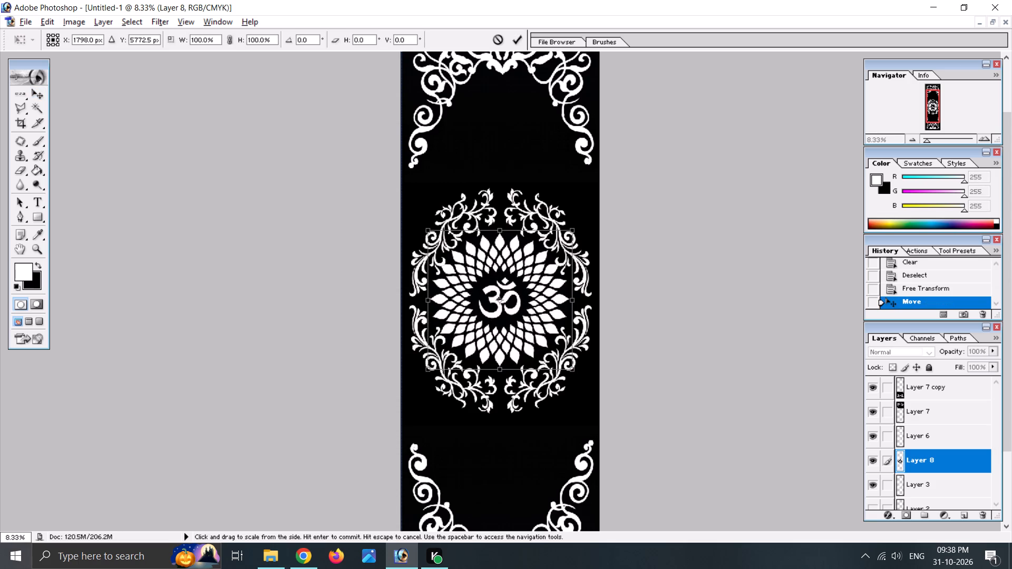
Scale Layer 8's mandala down to 96% and nudge it in small increments to the centre of the scroll ring.
{"action": "left_click_drag", "start_coordinate": [571, 367], "coordinate": [565, 364], "text": "shift"}
{"action": "key", "text": "Right"}
{"action": "key", "text": "Right"}
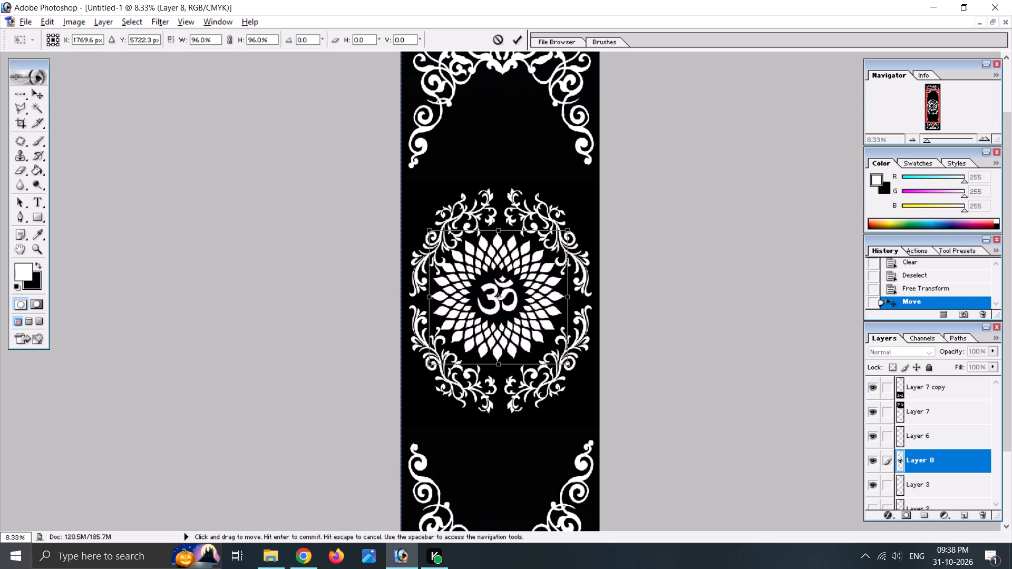
{"action": "key", "text": "Right"}
{"action": "key", "text": "Right"}
{"action": "key", "text": "Down"}
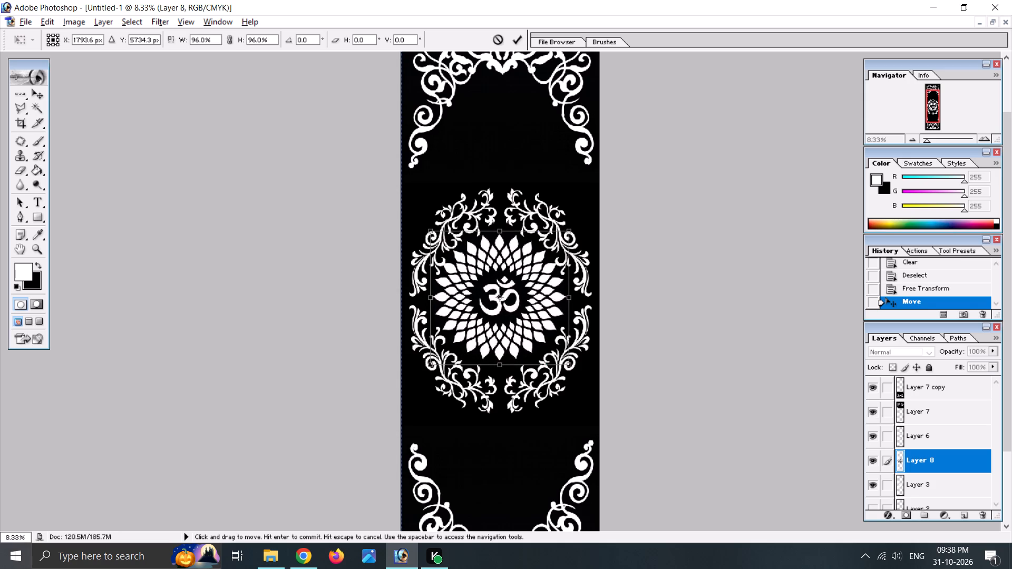
{"action": "key", "text": "Down"}
{"action": "key", "text": "Right"}
{"action": "key", "text": "Down"}
{"action": "key", "text": "Down"}
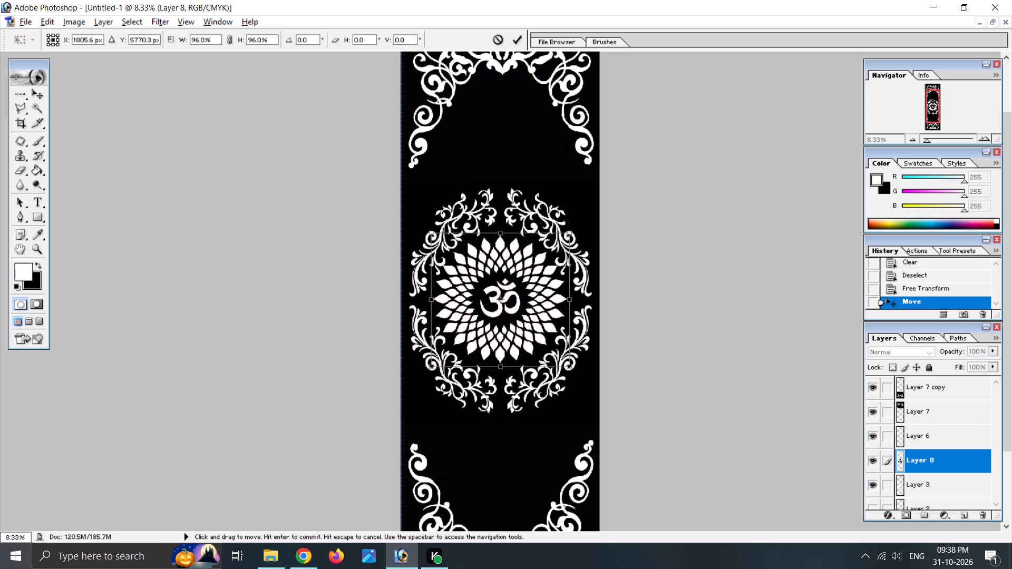
{"action": "key", "text": "Down"}
{"action": "key", "text": "Right"}
{"action": "key", "text": "Right"}
{"action": "key", "text": "Down"}
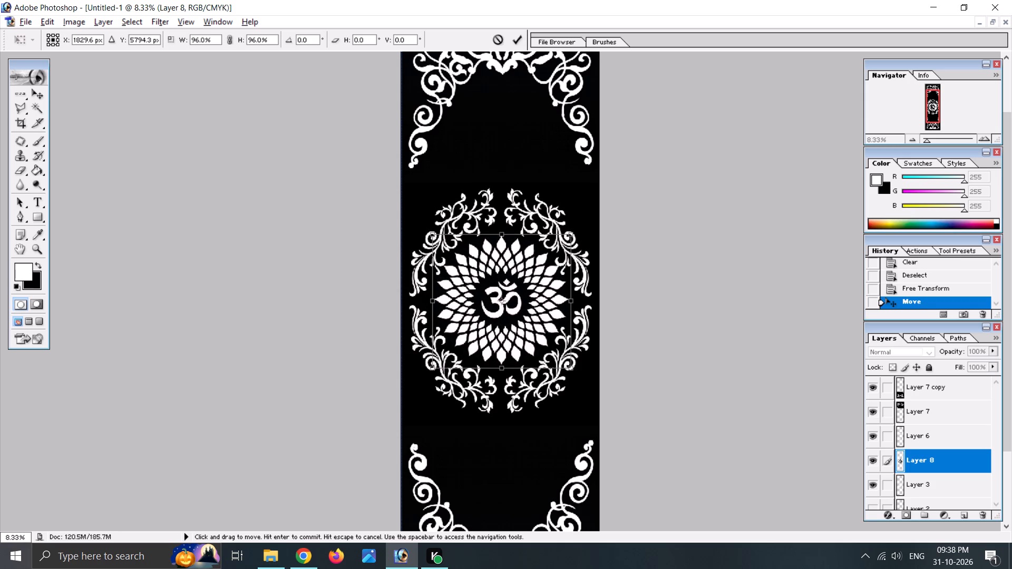
{"action": "key", "text": "Left"}
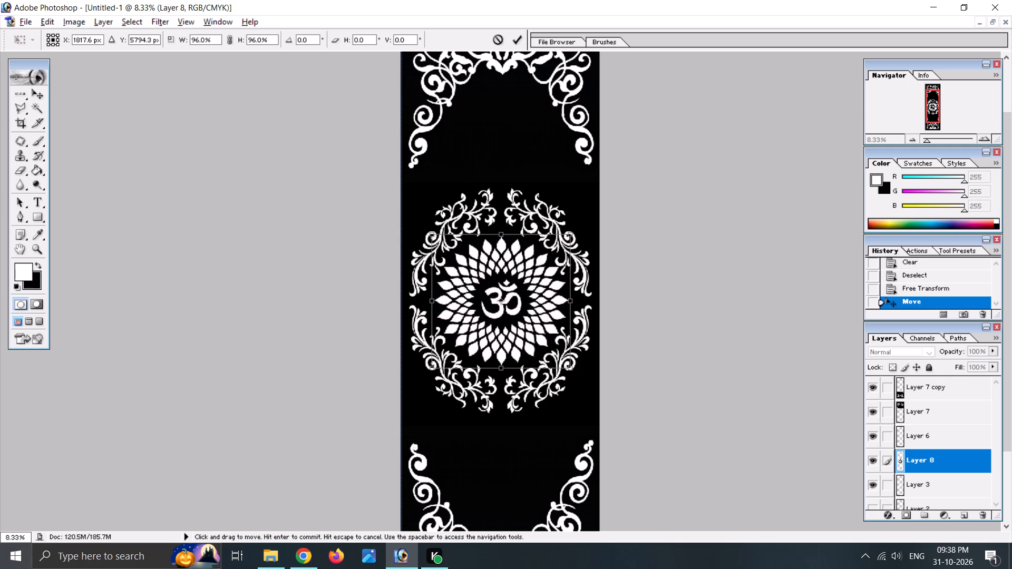
Scale Layer 8's mandala down to about 94% and nudge it in small increments to the centre of the scroll ring.
{"action": "left_click", "coordinate": [569, 368], "text": "shift"}
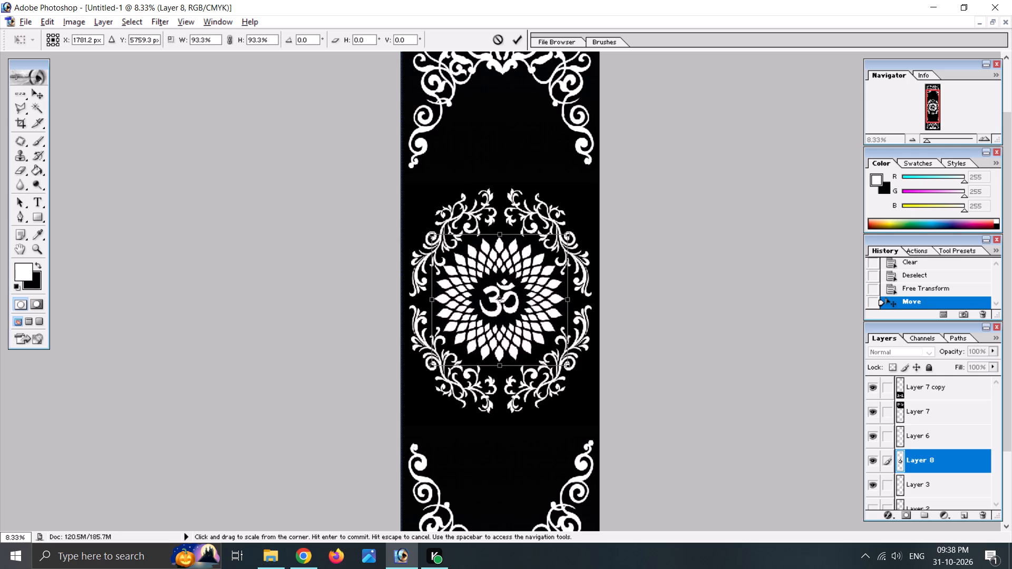
{"action": "key", "text": "Down"}
{"action": "key", "text": "Down"}
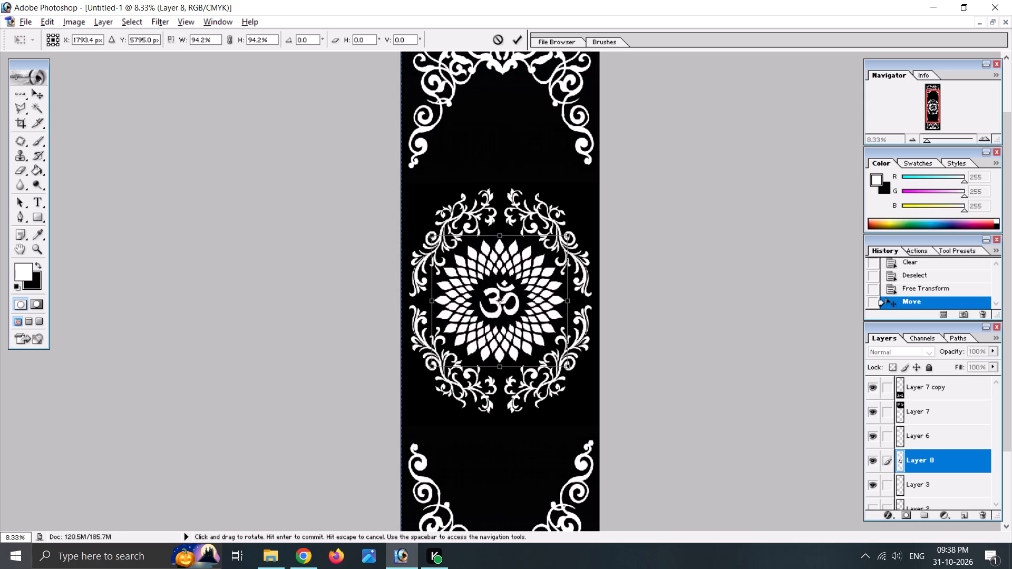
{"action": "key", "text": "Down"}
{"action": "key", "text": "Right"}
{"action": "key", "text": "Right"}
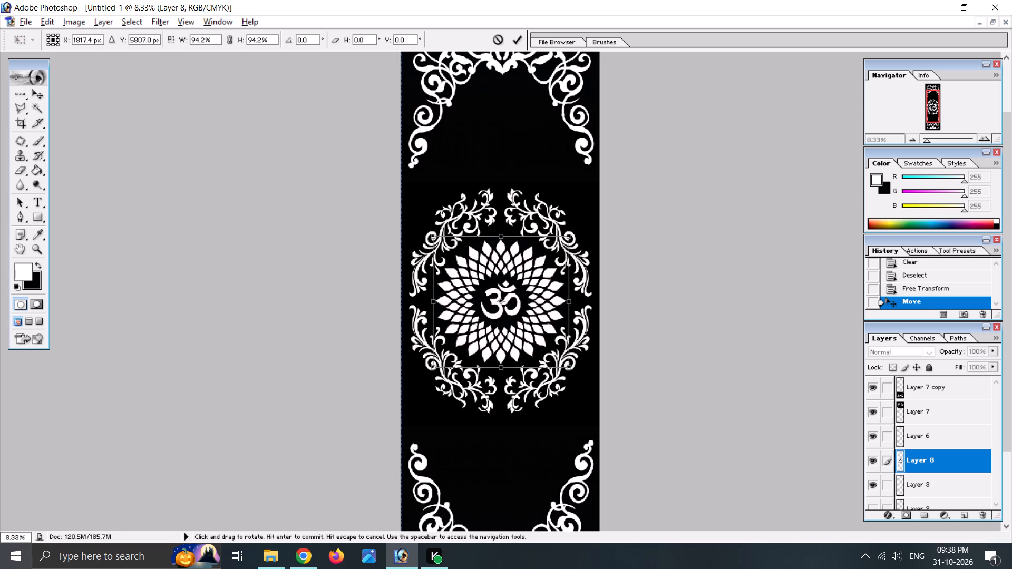
{"action": "key", "text": "Right"}
{"action": "key", "text": "Up"}
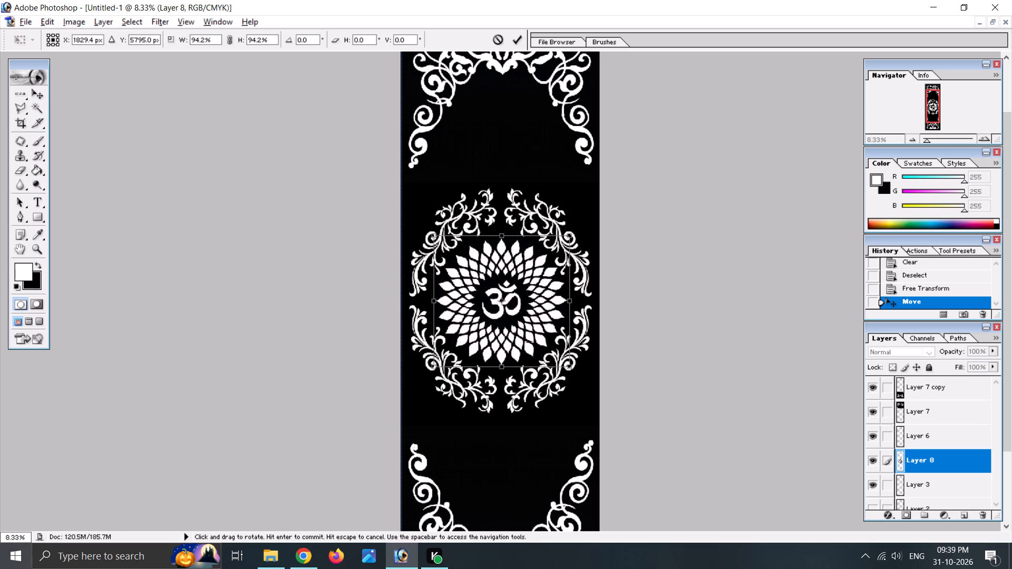
Set Layer 8's mandala scale to 93% with proportions linked and apply the transform.
{"action": "left_click", "coordinate": [232, 38]}
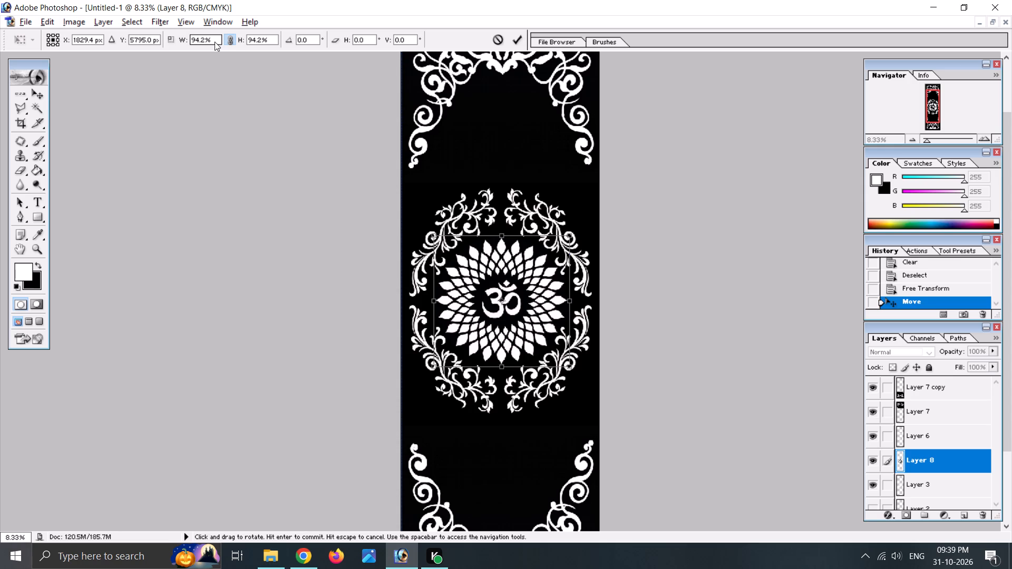
{"action": "left_click_drag", "start_coordinate": [215, 42], "coordinate": [169, 42]}
{"action": "type", "text": "93"}
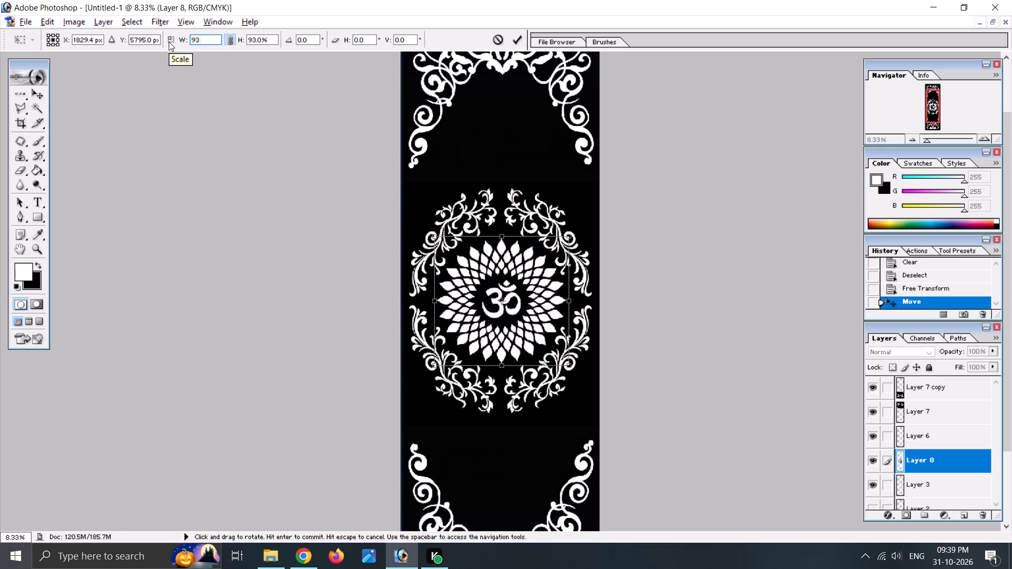
{"action": "left_click", "coordinate": [230, 182]}
{"action": "left_click", "coordinate": [515, 38]}
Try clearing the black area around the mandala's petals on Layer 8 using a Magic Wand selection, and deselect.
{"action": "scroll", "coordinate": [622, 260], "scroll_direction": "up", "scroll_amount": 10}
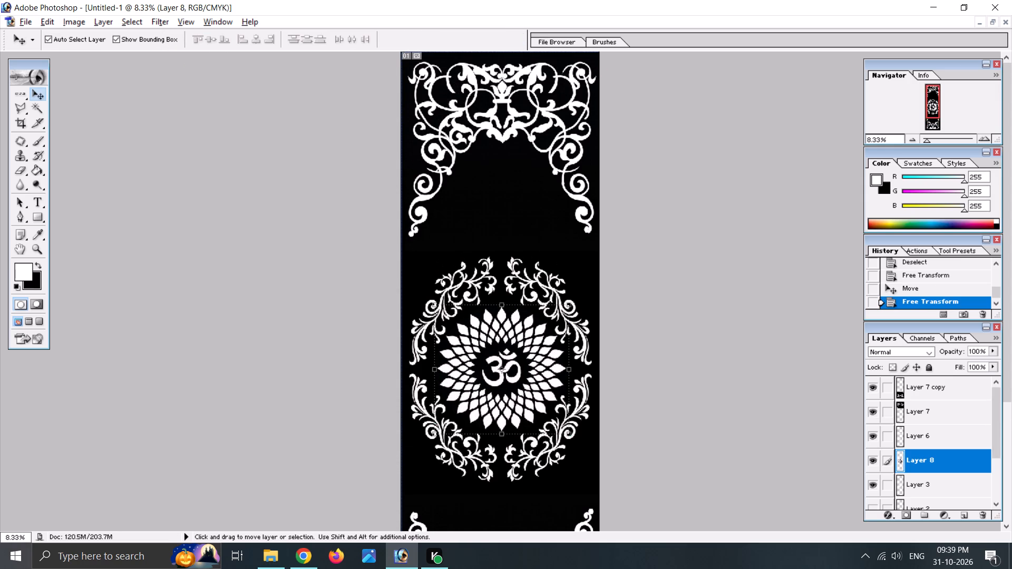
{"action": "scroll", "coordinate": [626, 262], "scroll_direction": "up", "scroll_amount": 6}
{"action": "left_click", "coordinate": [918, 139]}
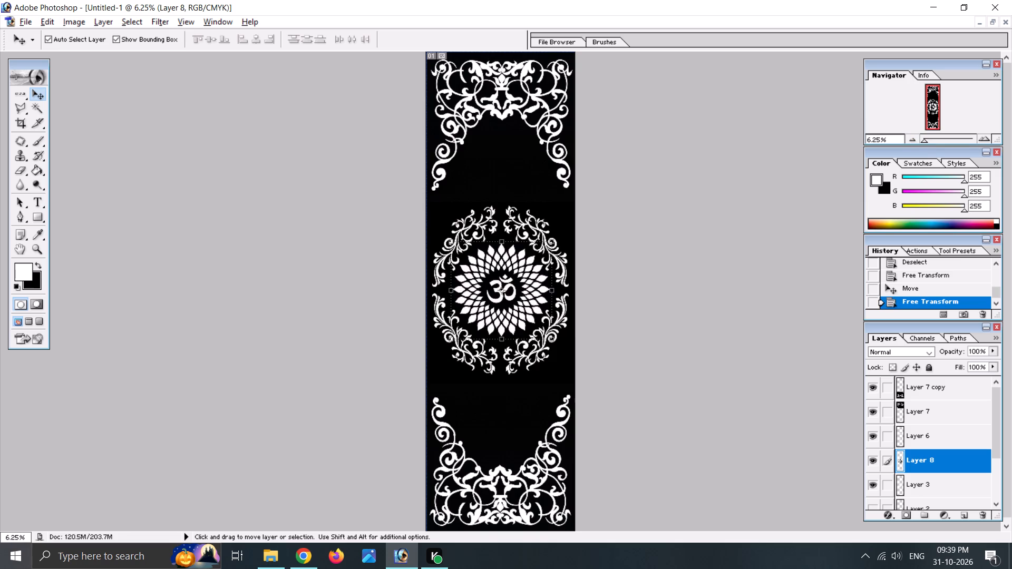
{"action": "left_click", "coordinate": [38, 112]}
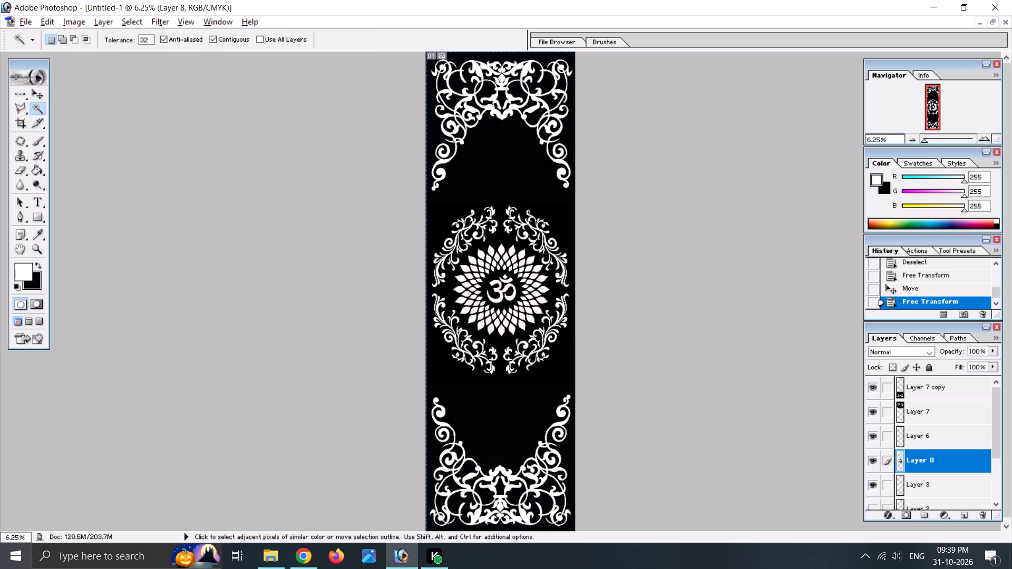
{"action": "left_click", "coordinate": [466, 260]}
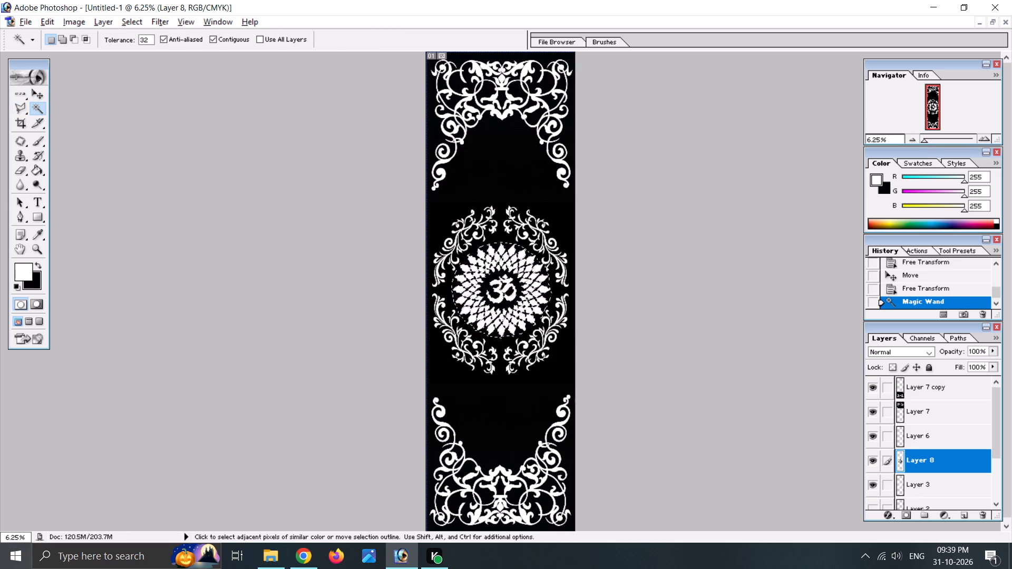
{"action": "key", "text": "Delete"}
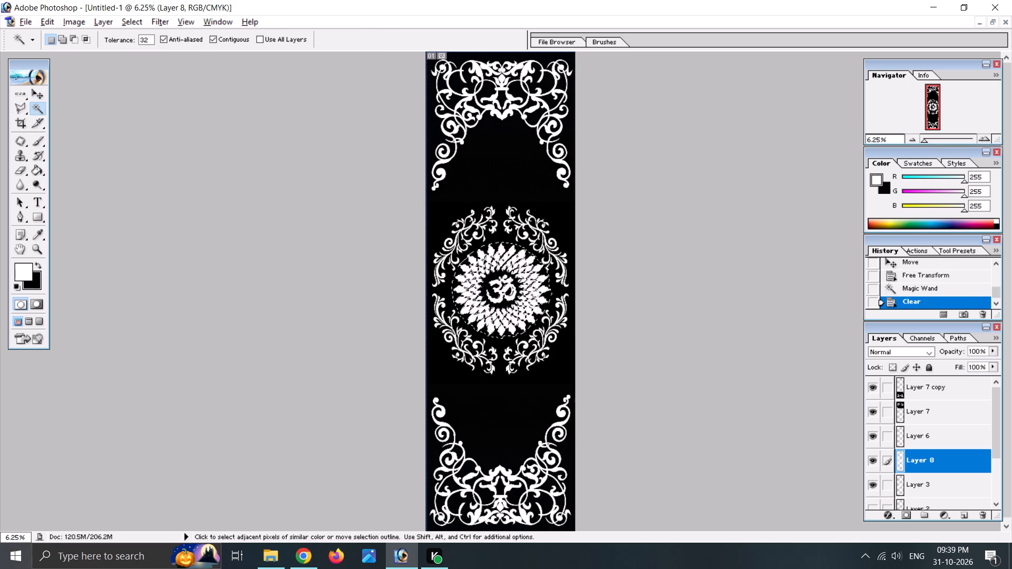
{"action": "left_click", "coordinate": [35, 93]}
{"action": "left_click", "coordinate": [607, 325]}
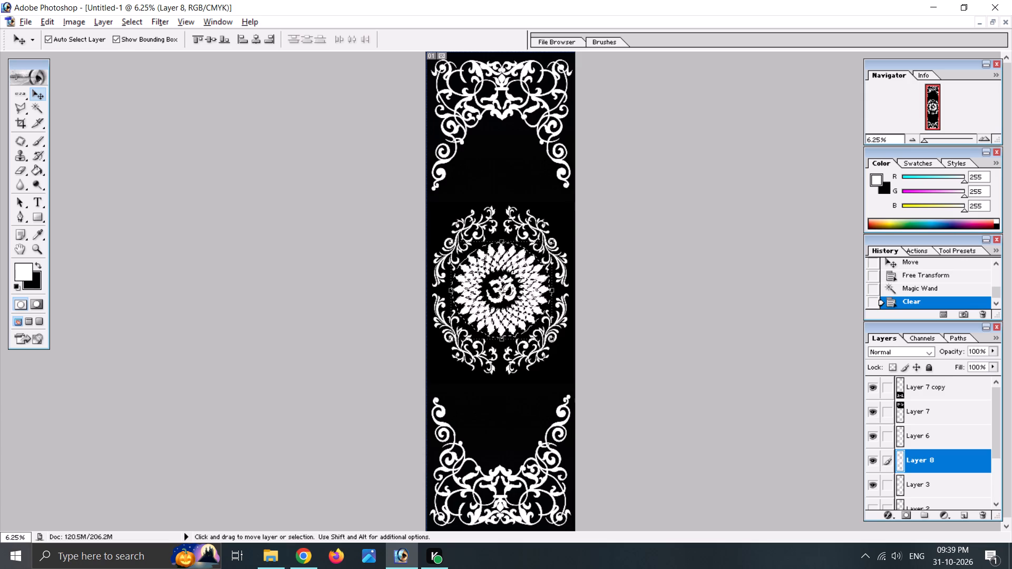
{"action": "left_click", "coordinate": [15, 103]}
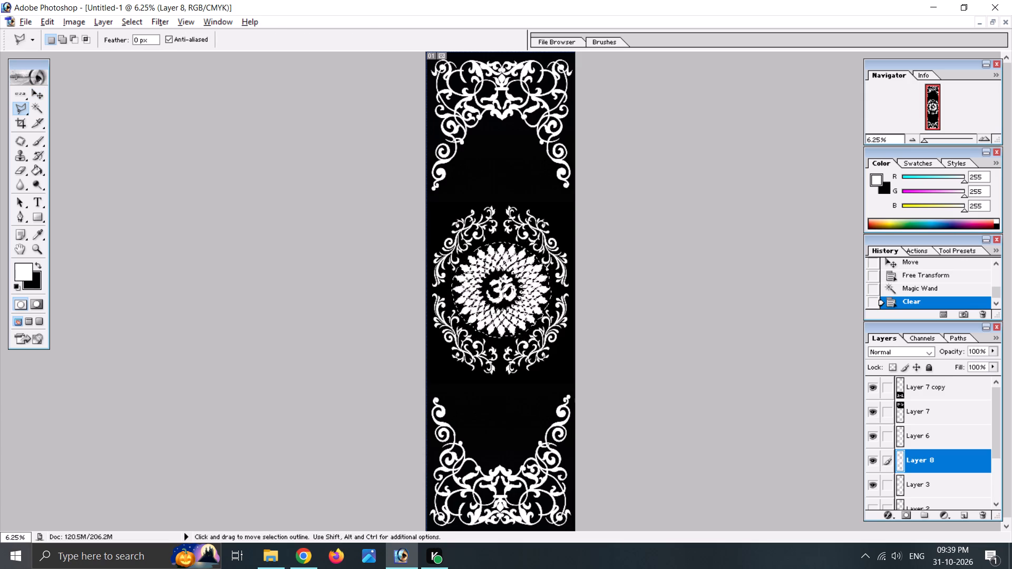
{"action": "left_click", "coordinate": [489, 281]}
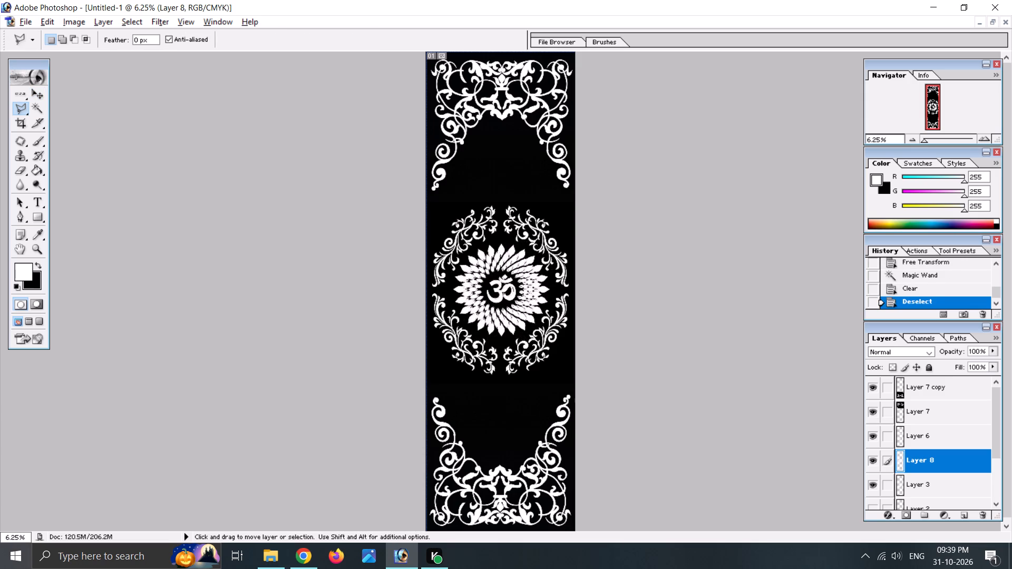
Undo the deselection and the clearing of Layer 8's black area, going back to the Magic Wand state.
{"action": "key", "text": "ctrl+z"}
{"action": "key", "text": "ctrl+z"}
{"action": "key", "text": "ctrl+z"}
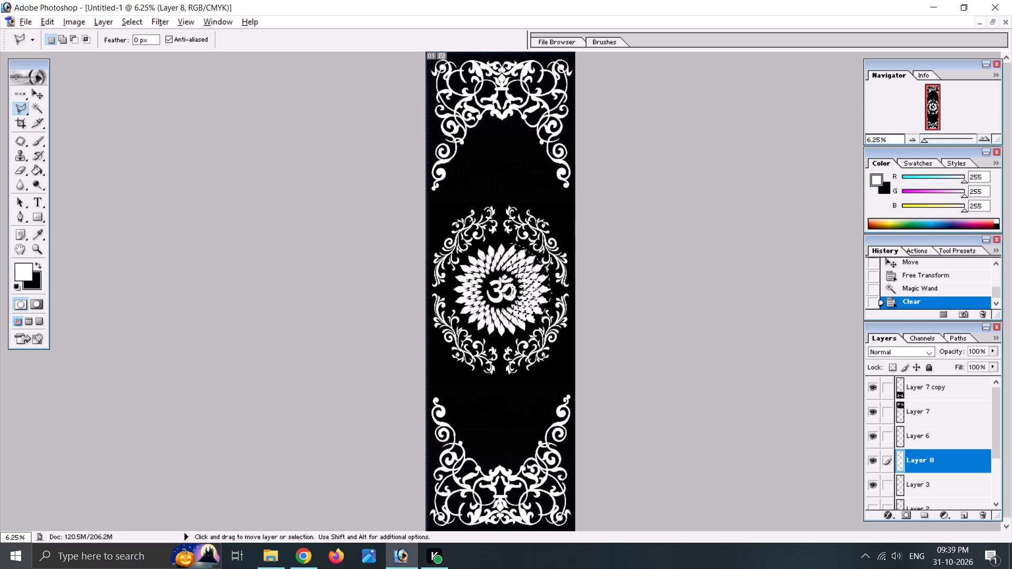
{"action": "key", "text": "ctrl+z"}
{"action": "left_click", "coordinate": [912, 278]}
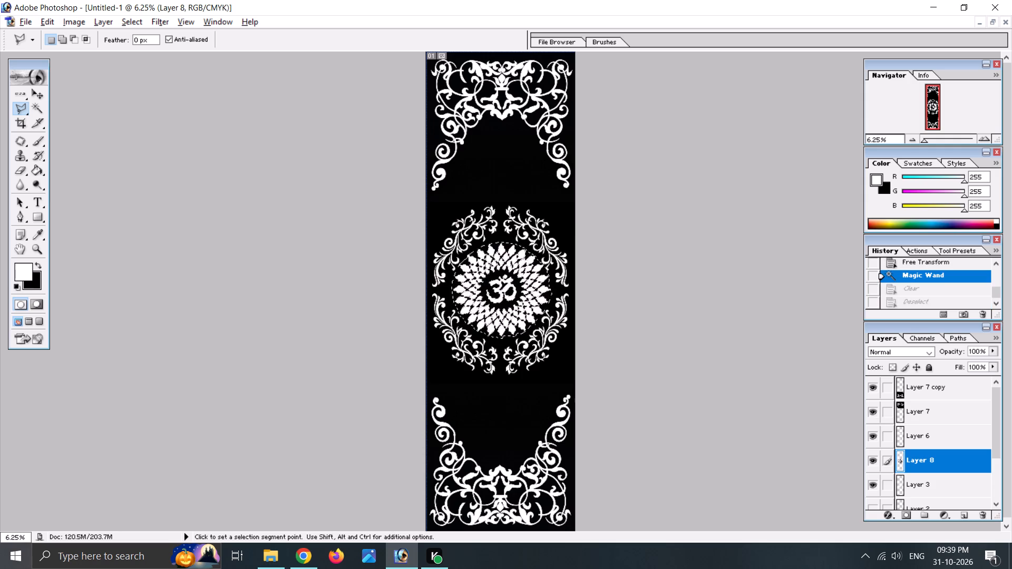
Toggle the visibility of Layer 8, Layer 6 and Layer 3 to check what each contributes to the mandala.
{"action": "left_click", "coordinate": [875, 459]}
{"action": "left_click", "coordinate": [875, 459]}
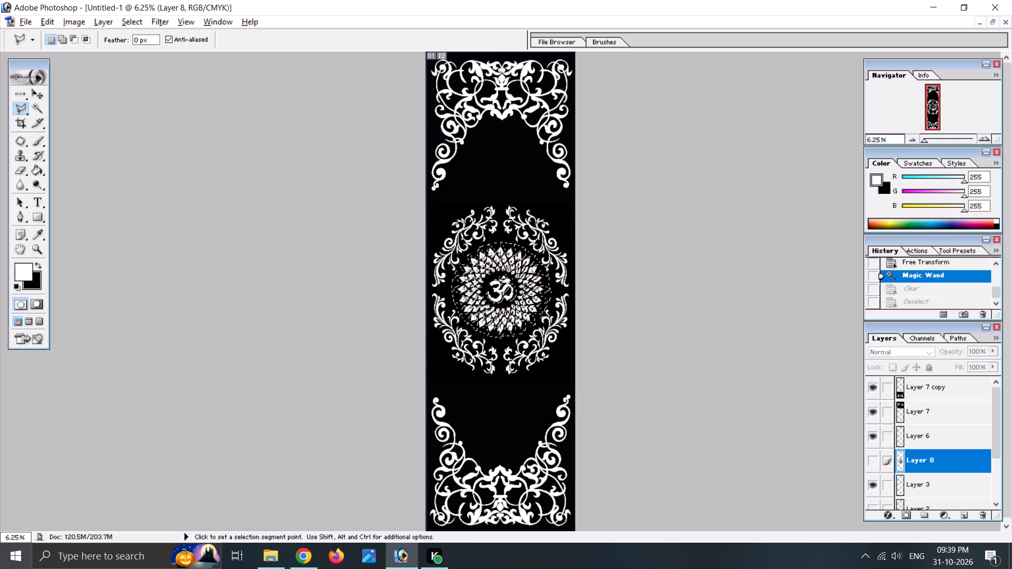
{"action": "left_click", "coordinate": [870, 438]}
{"action": "left_click", "coordinate": [870, 438]}
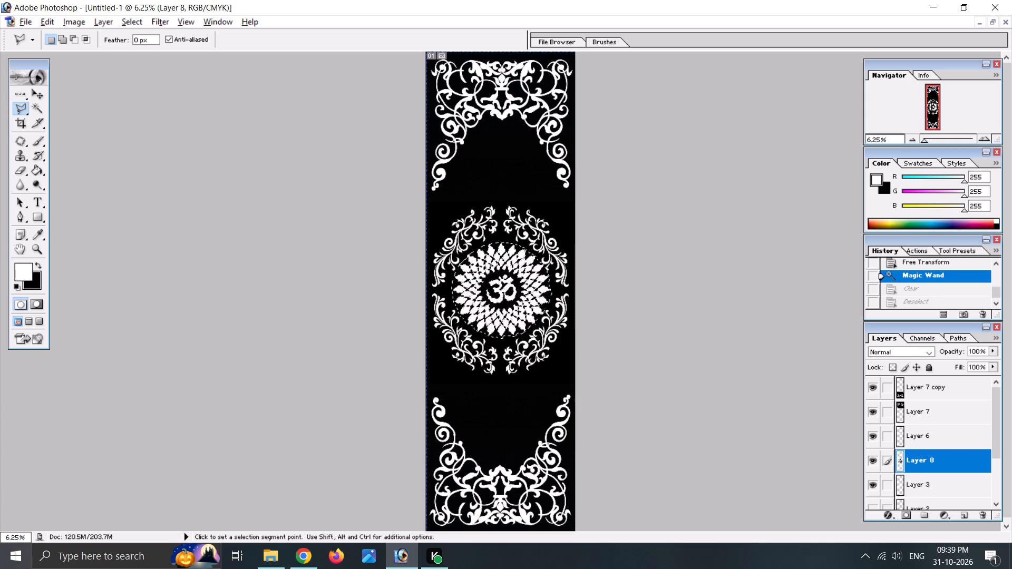
{"action": "left_click", "coordinate": [875, 482]}
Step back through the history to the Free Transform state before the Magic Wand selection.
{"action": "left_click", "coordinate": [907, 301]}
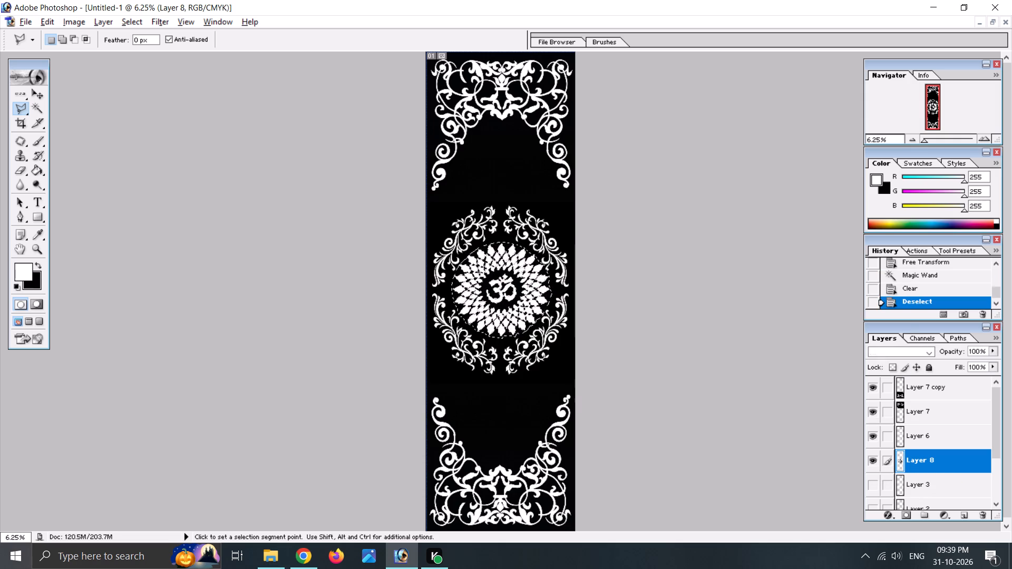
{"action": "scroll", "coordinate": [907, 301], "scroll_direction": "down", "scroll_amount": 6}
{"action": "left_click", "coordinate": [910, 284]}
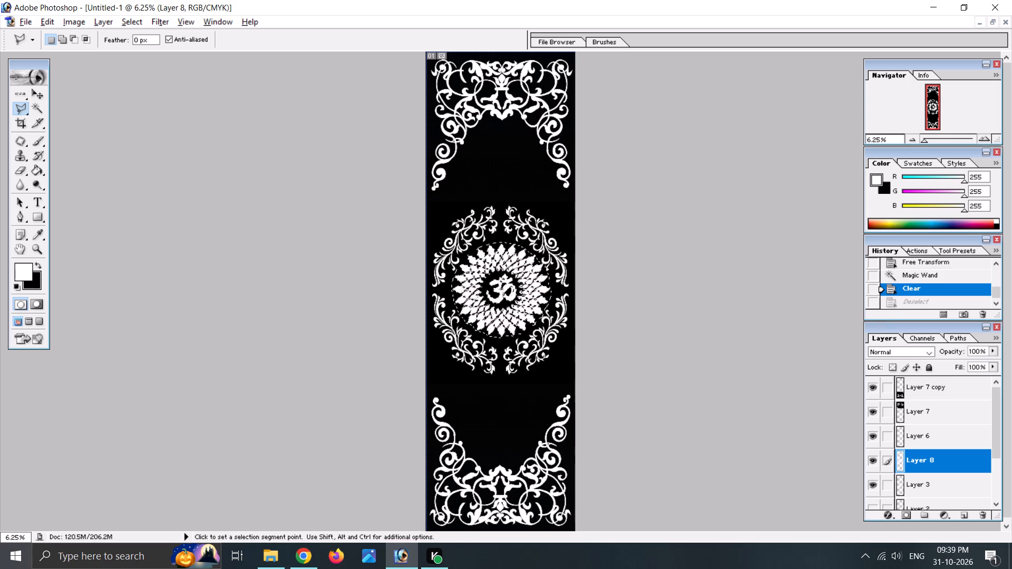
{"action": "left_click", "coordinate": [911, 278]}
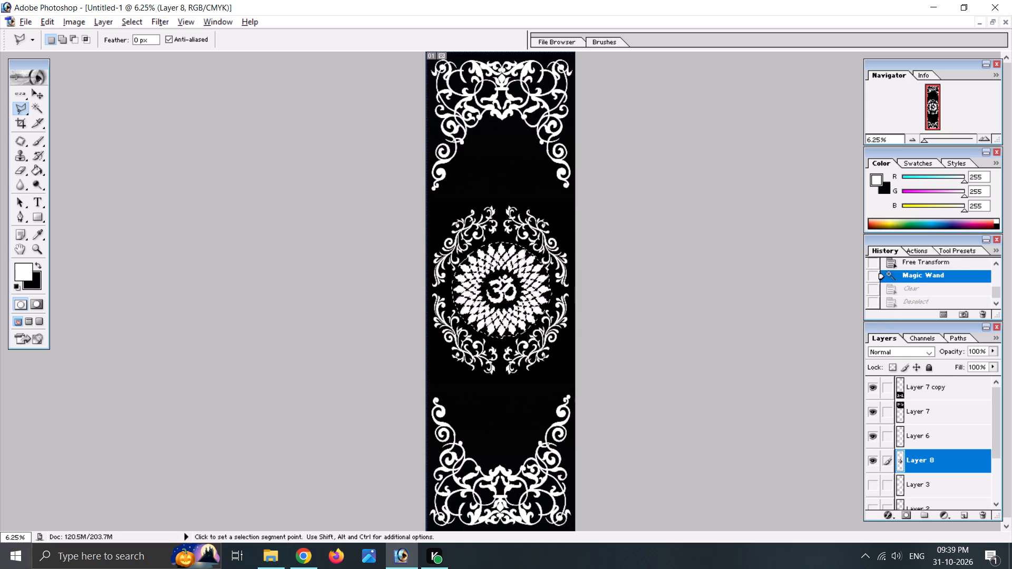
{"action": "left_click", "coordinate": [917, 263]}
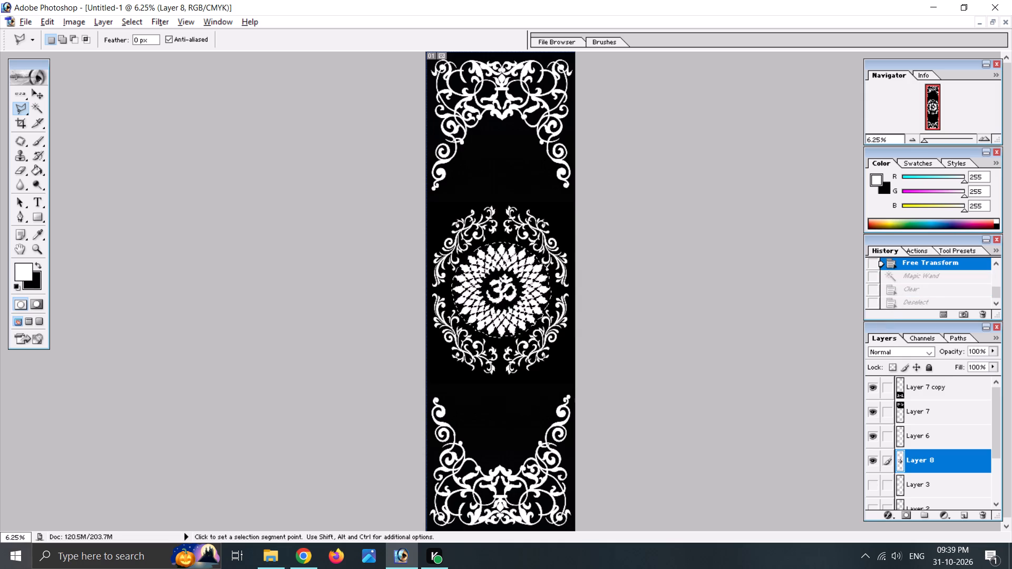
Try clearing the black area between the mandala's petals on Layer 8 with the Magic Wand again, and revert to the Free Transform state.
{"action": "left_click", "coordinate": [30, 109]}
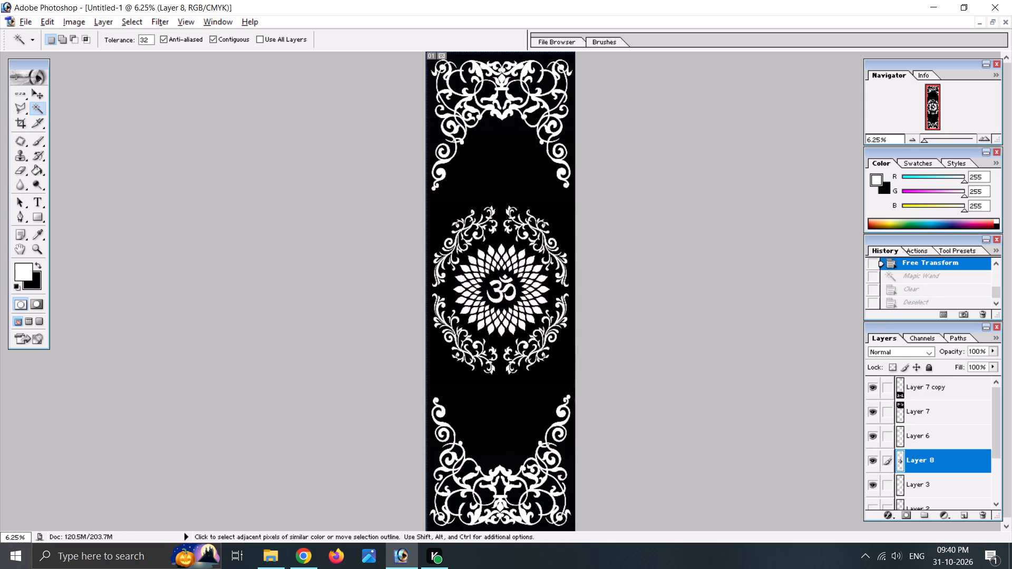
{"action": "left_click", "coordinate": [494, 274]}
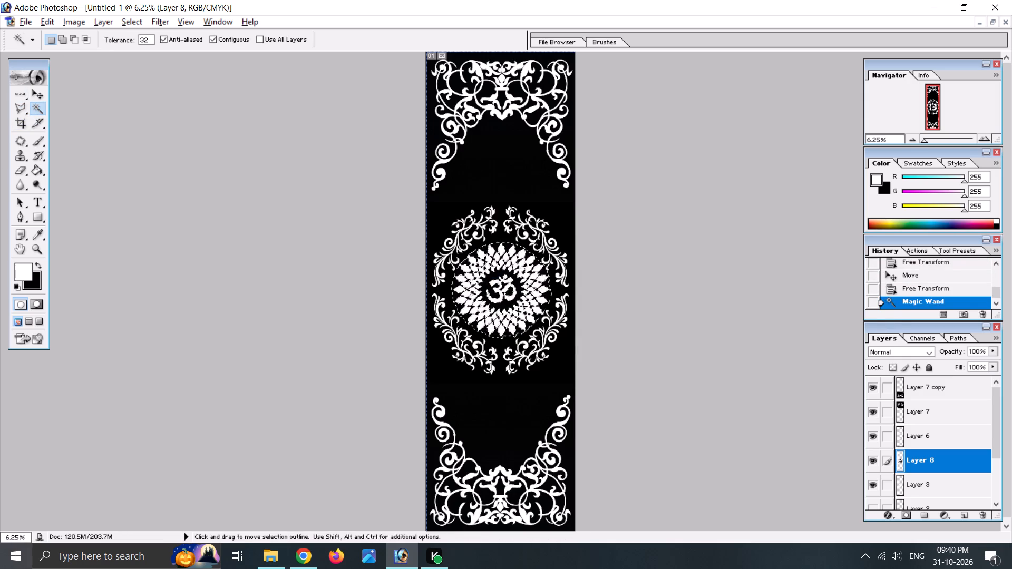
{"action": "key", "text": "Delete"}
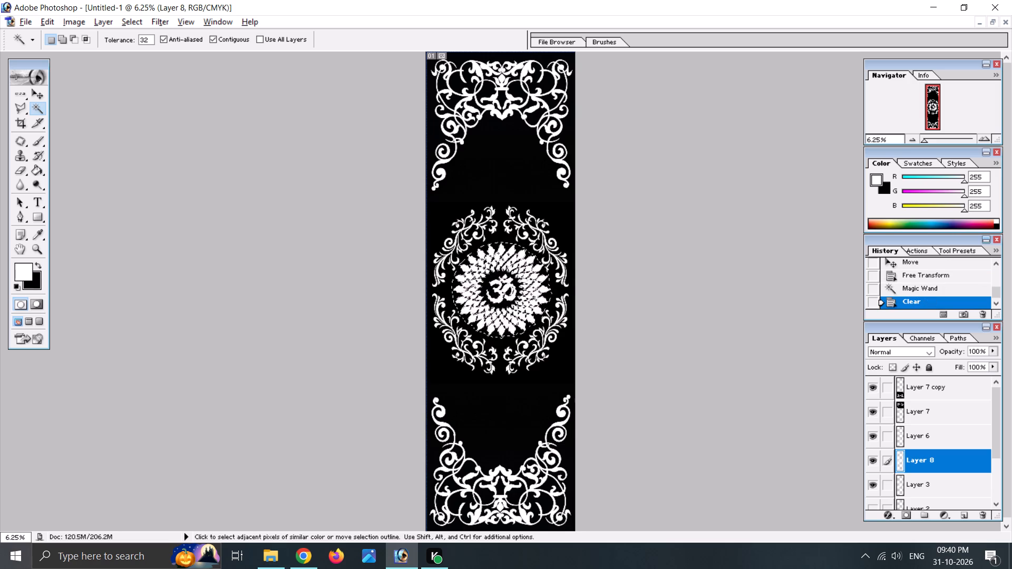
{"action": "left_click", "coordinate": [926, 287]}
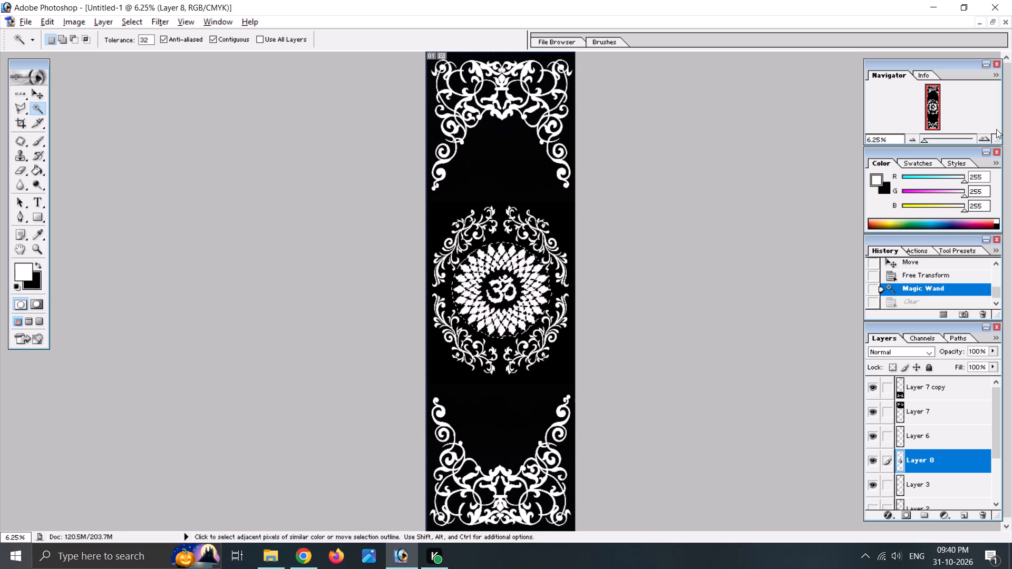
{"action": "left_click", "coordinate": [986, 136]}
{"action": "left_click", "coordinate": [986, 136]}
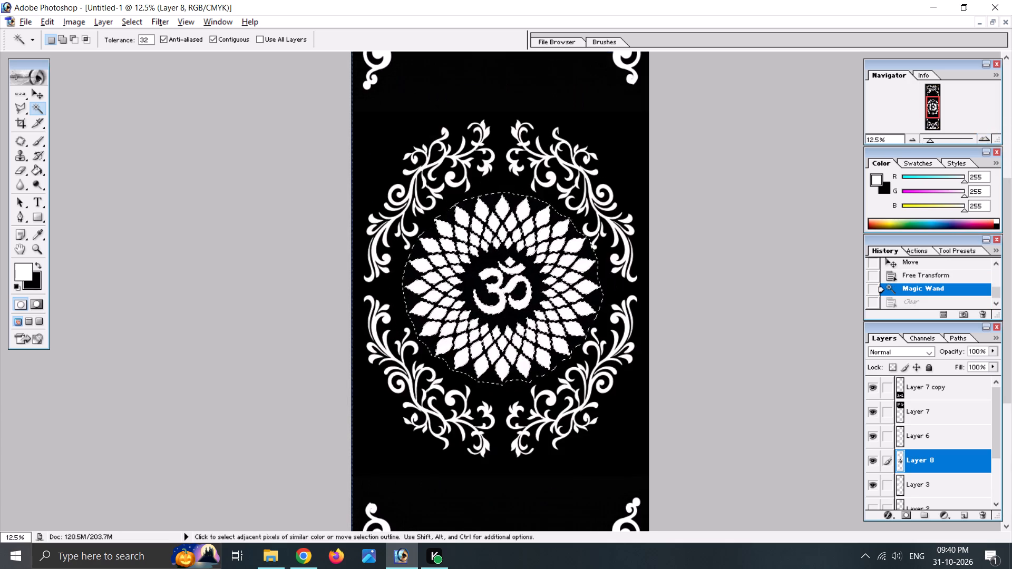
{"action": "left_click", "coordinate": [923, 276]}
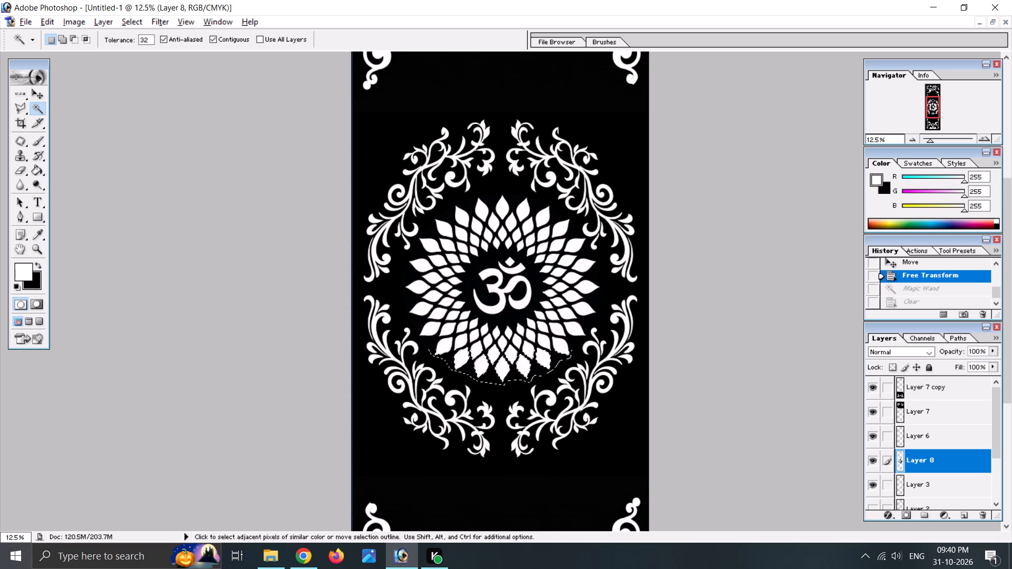
Examine the mandala, scroll ring and lower corner ornaments close up, and review the whole panel.
{"action": "scroll", "coordinate": [446, 338], "scroll_direction": "down", "scroll_amount": 3}
{"action": "scroll", "coordinate": [571, 278], "scroll_direction": "down", "scroll_amount": 9}
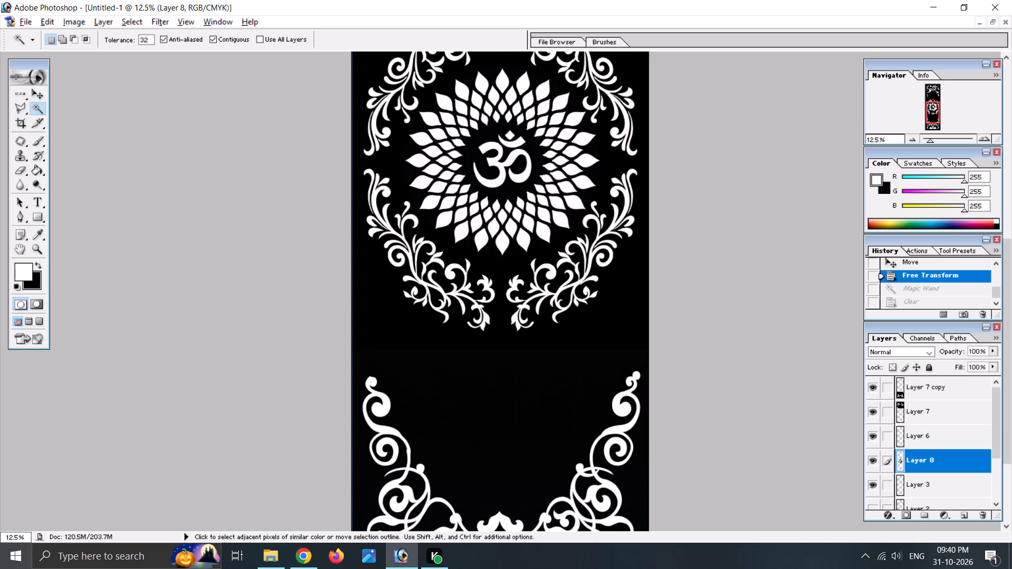
{"action": "scroll", "coordinate": [612, 309], "scroll_direction": "down", "scroll_amount": 4}
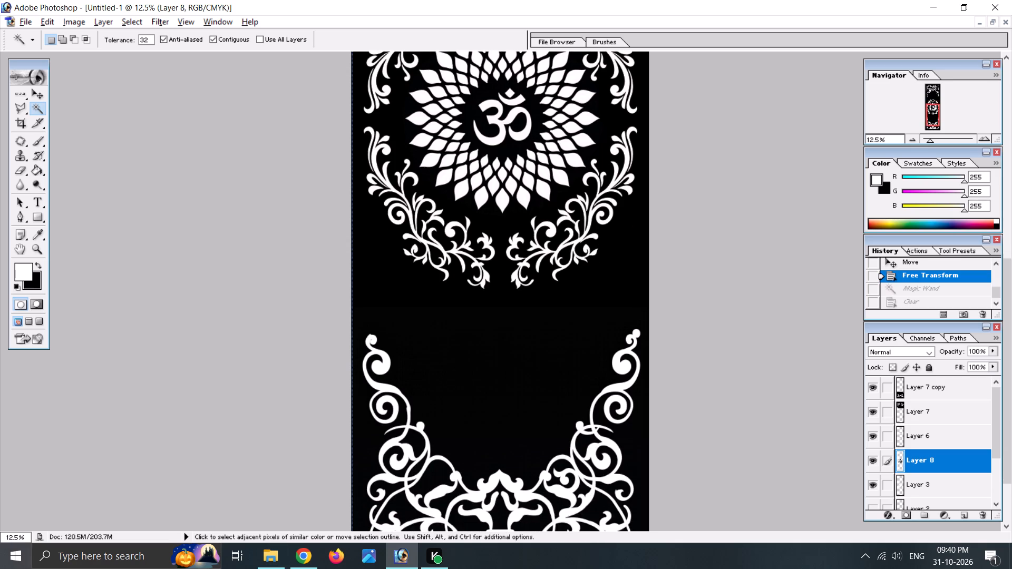
{"action": "scroll", "coordinate": [612, 309], "scroll_direction": "up", "scroll_amount": 15}
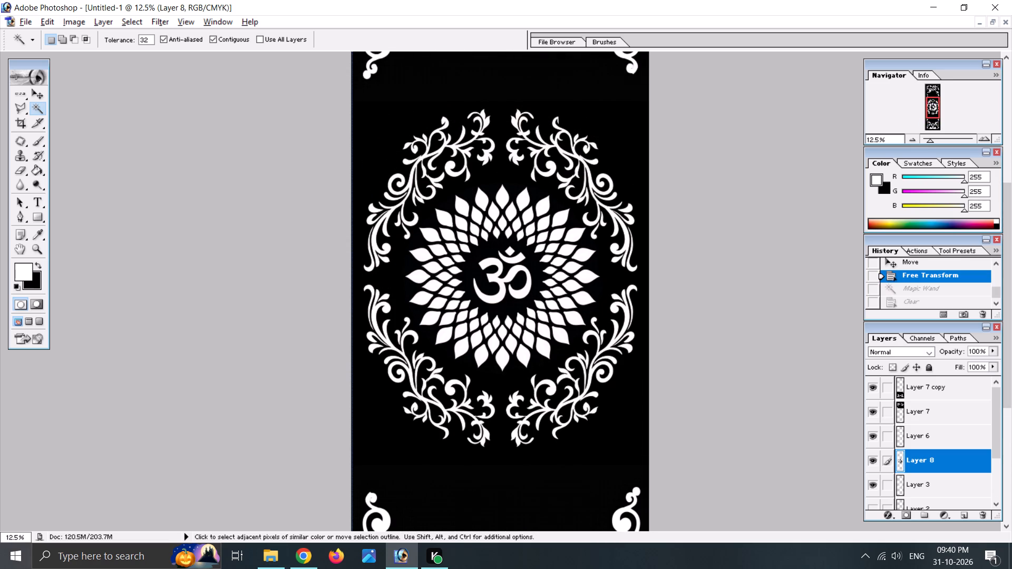
{"action": "double_click", "coordinate": [916, 139]}
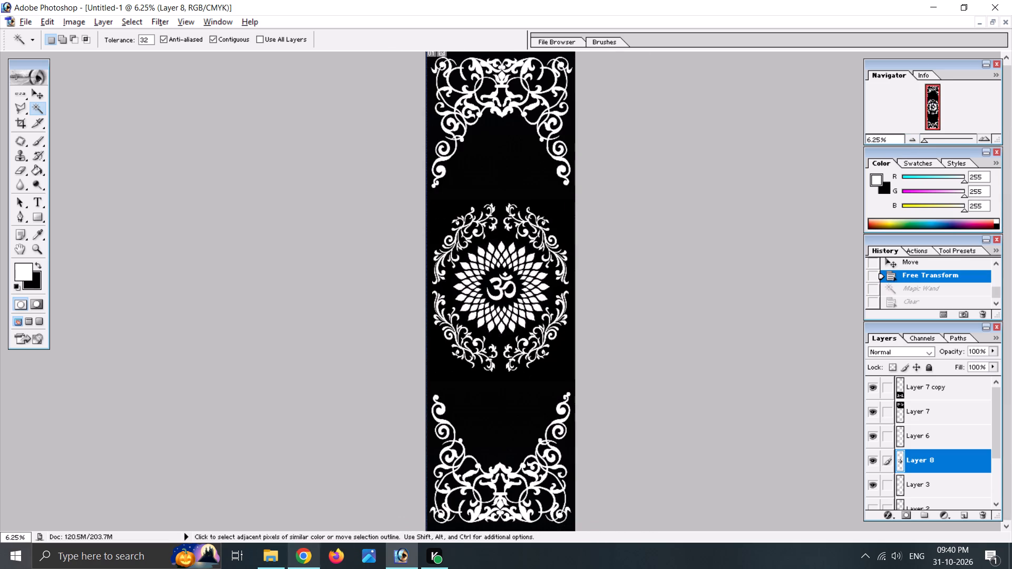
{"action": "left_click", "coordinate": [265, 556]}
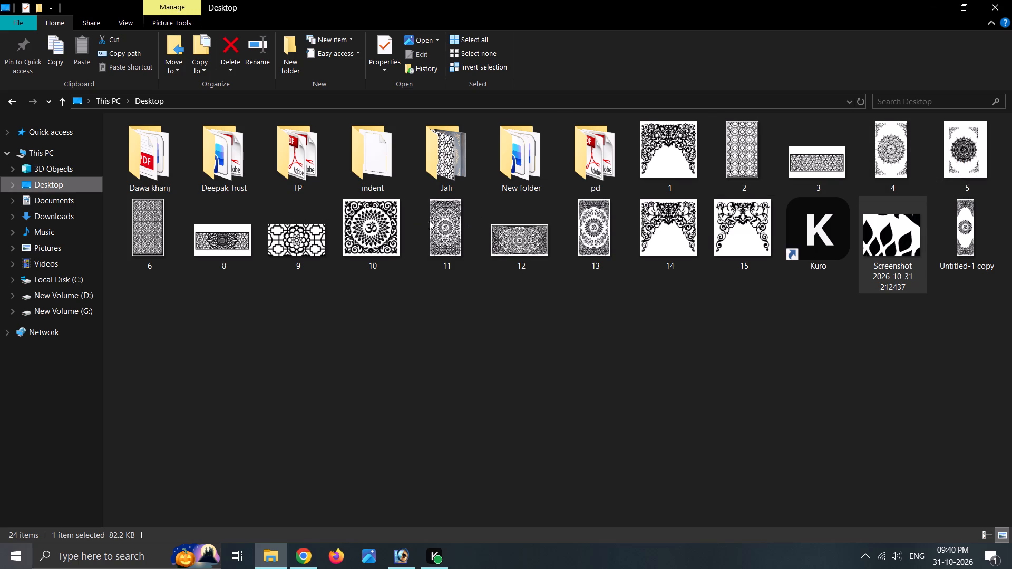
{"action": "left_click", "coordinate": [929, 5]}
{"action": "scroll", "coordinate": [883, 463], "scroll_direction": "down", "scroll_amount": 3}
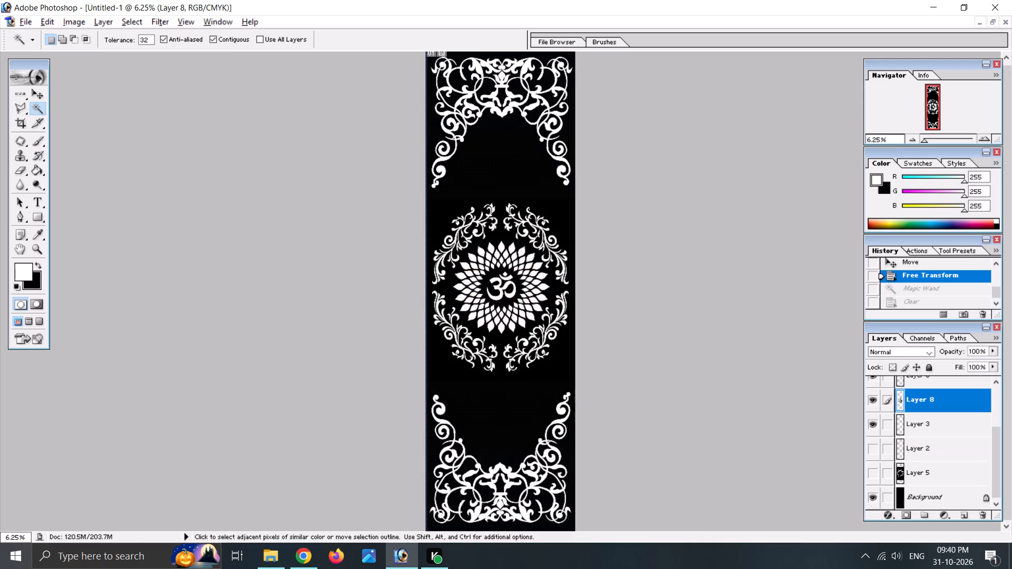
Toggle the visibility of Layer 2 to check its contribution and delete the layer.
{"action": "left_click", "coordinate": [873, 442]}
{"action": "left_click", "coordinate": [871, 447]}
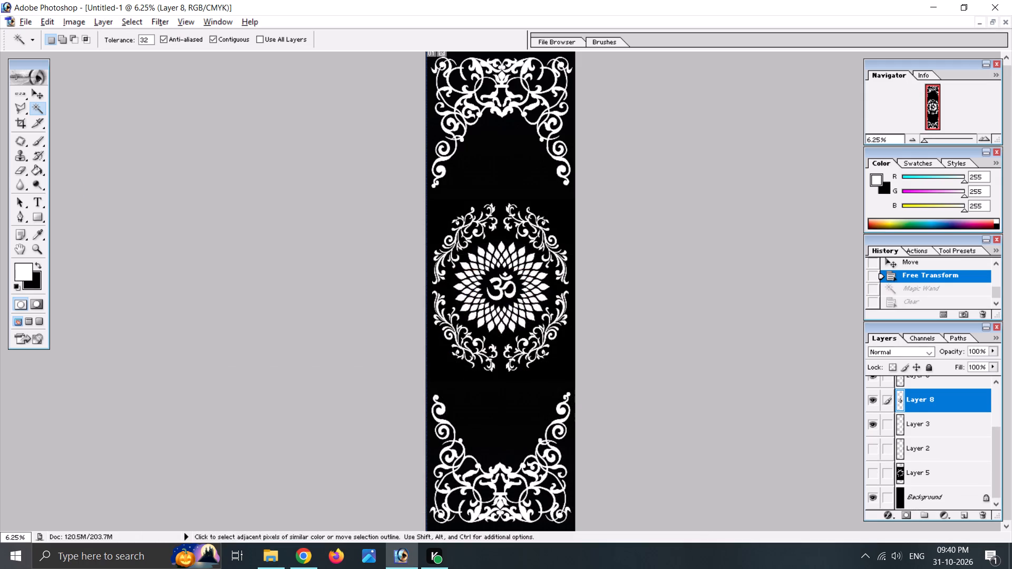
{"action": "triple_click", "coordinate": [871, 447]}
{"action": "left_click", "coordinate": [871, 447]}
{"action": "right_click", "coordinate": [920, 445]}
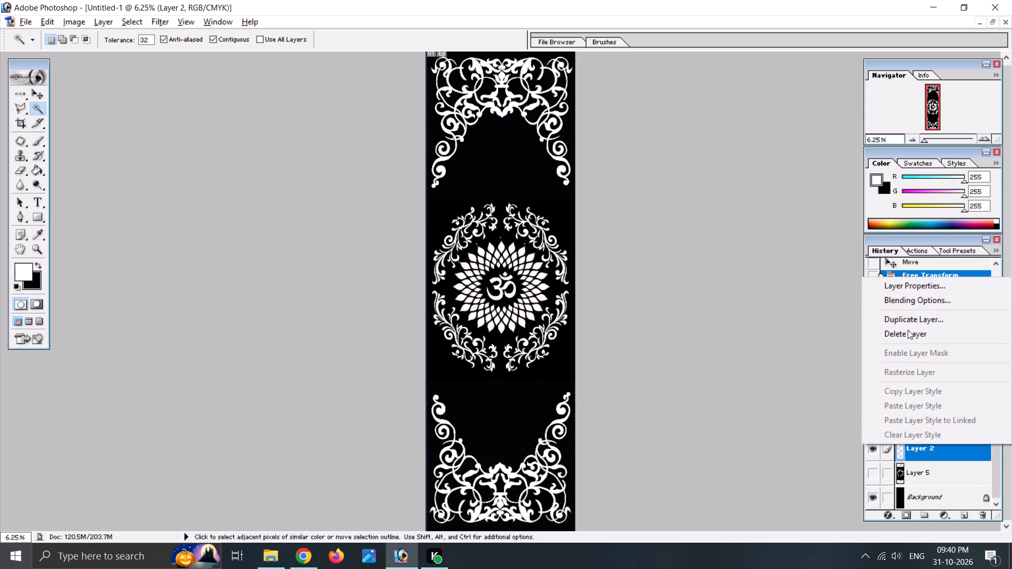
{"action": "left_click", "coordinate": [908, 330]}
{"action": "left_click", "coordinate": [455, 219]}
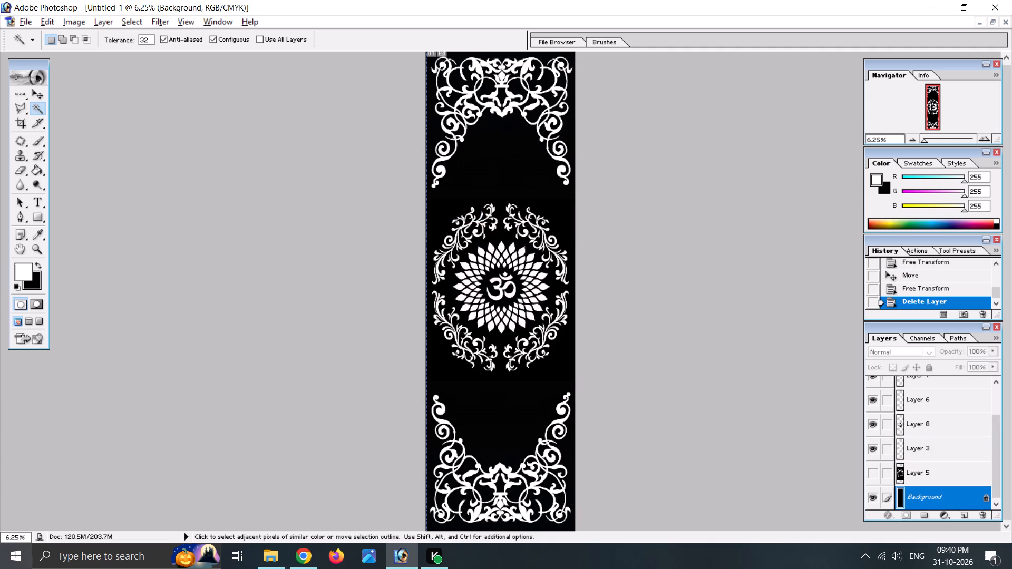
Show Layer 5 to check its artwork behind the mandala, and hide it again.
{"action": "left_click", "coordinate": [909, 477]}
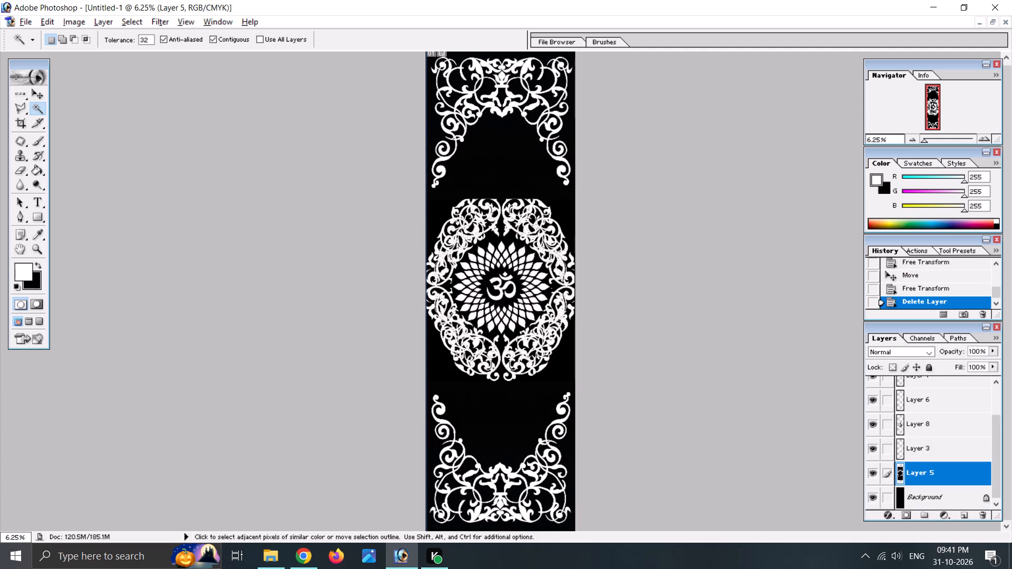
{"action": "left_click", "coordinate": [909, 477]}
{"action": "left_click", "coordinate": [917, 473]}
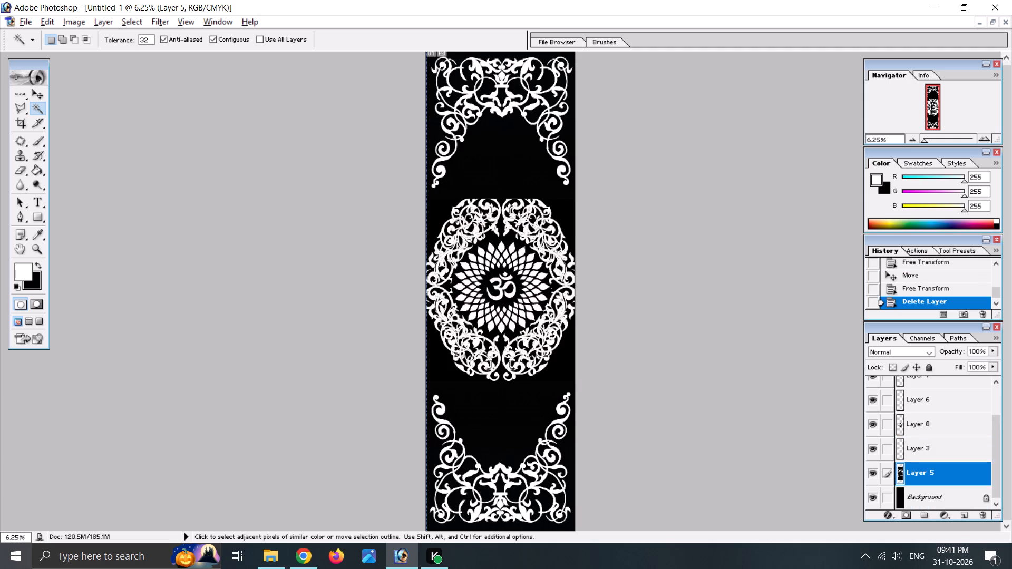
{"action": "left_click", "coordinate": [877, 473]}
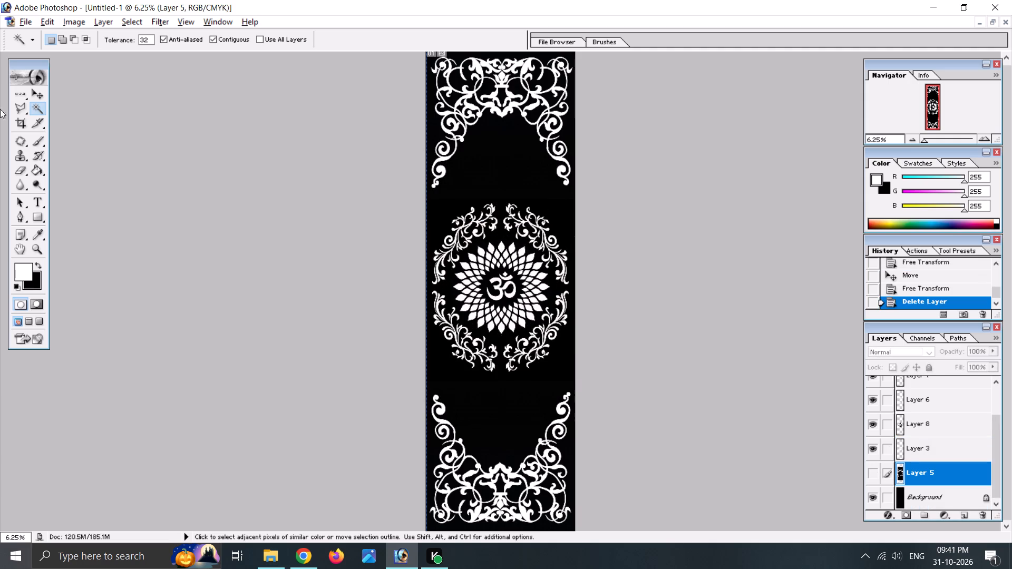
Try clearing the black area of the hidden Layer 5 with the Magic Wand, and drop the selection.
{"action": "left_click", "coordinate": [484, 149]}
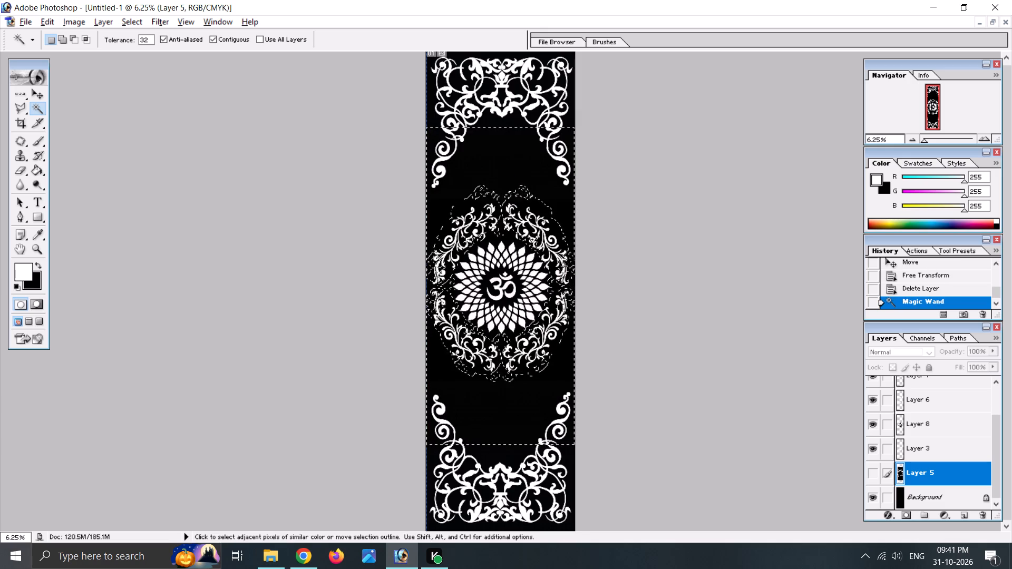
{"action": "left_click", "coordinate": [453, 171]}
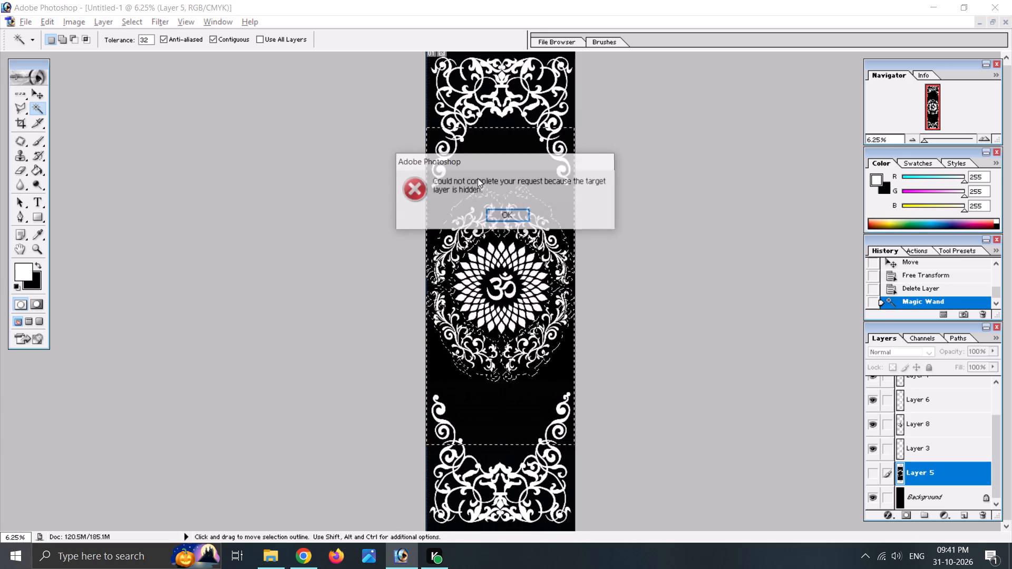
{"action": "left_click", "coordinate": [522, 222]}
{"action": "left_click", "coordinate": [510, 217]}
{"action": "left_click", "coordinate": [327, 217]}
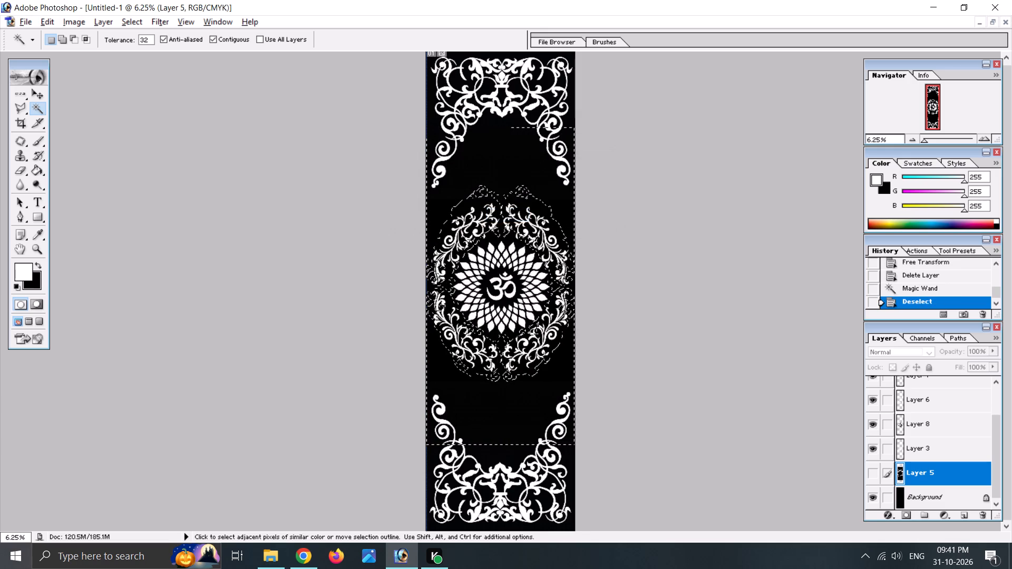
Clear the black background around the lower corner ornaments on Layer 7 copy using a Magic Wand selection.
{"action": "scroll", "coordinate": [911, 428], "scroll_direction": "up", "scroll_amount": 2}
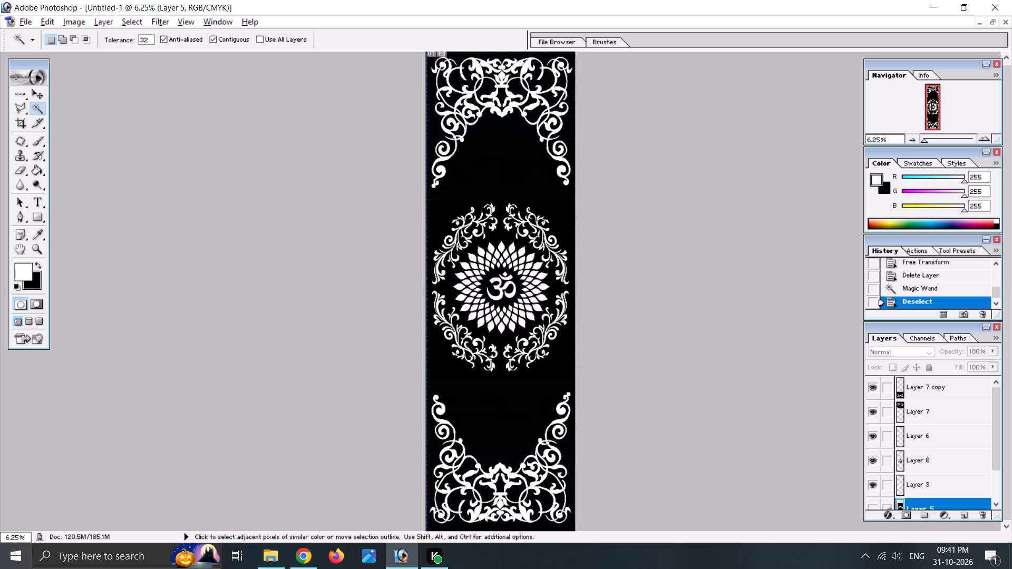
{"action": "left_click", "coordinate": [916, 390]}
{"action": "left_click", "coordinate": [920, 384]}
{"action": "left_click", "coordinate": [875, 386]}
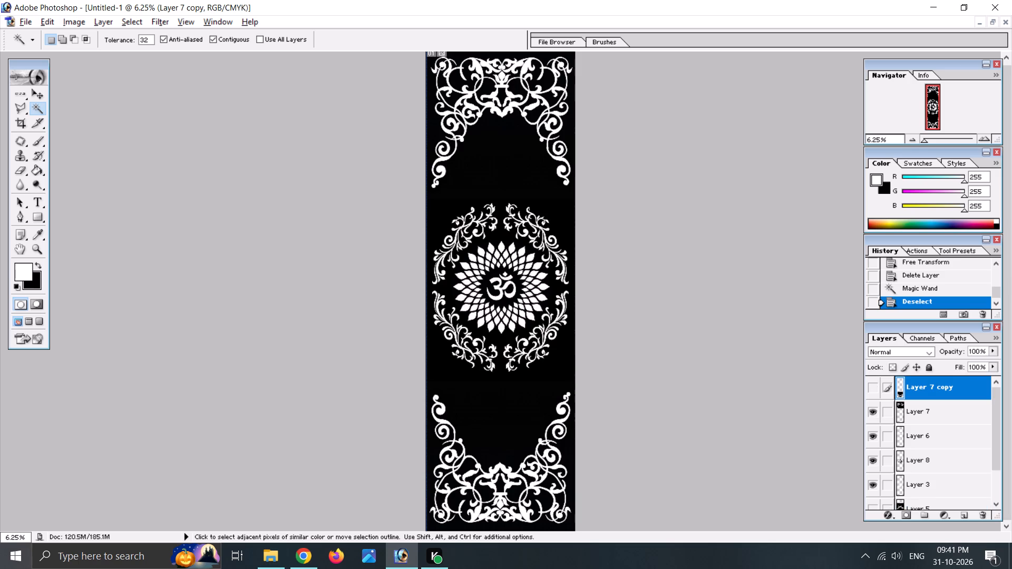
{"action": "left_click", "coordinate": [875, 386]}
{"action": "left_click", "coordinate": [502, 438]}
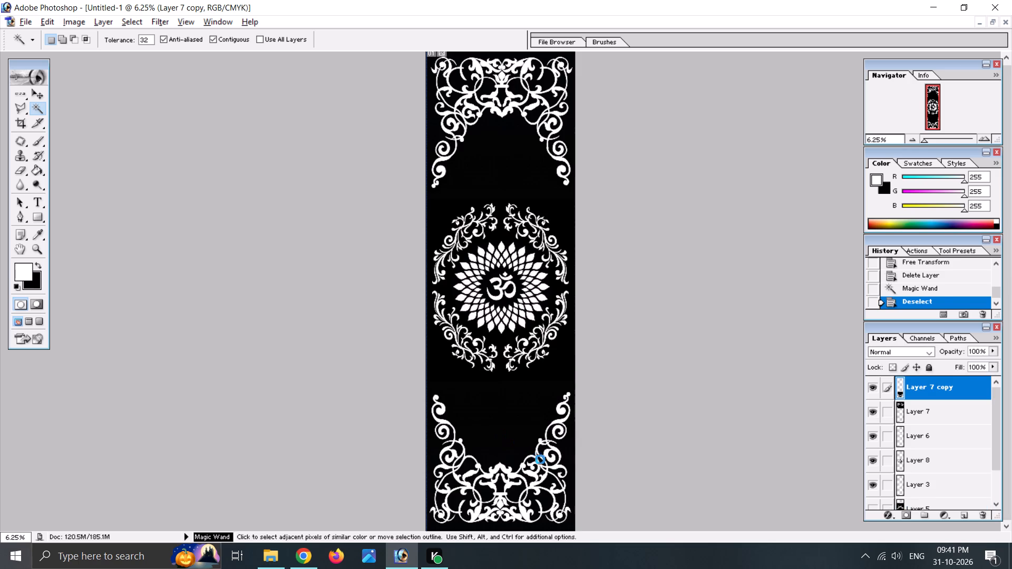
{"action": "key", "text": "Delete"}
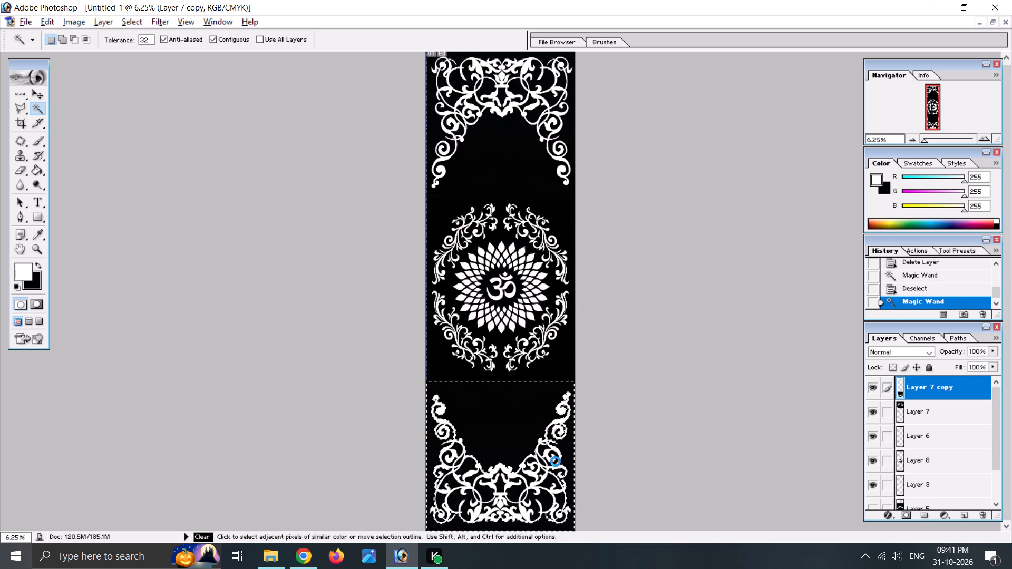
Clear the black background around the upper corner ornaments on Layer 7 using a Magic Wand selection.
{"action": "left_click", "coordinate": [907, 412]}
{"action": "left_click", "coordinate": [508, 143]}
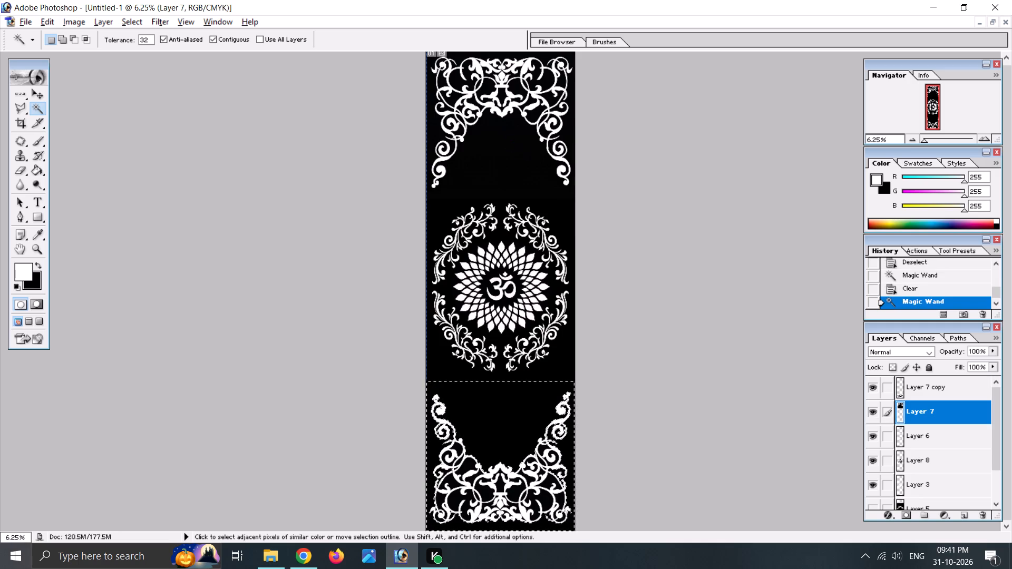
{"action": "key", "text": "Delete"}
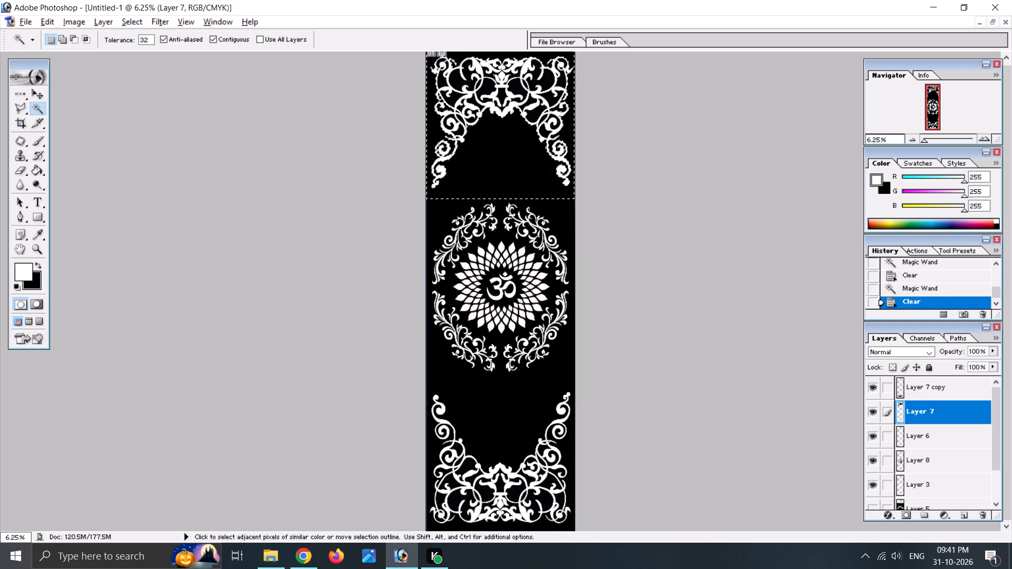
Clear the area around the scroll ring on Layer 6 using a Magic Wand selection, and deselect.
{"action": "left_click", "coordinate": [910, 439]}
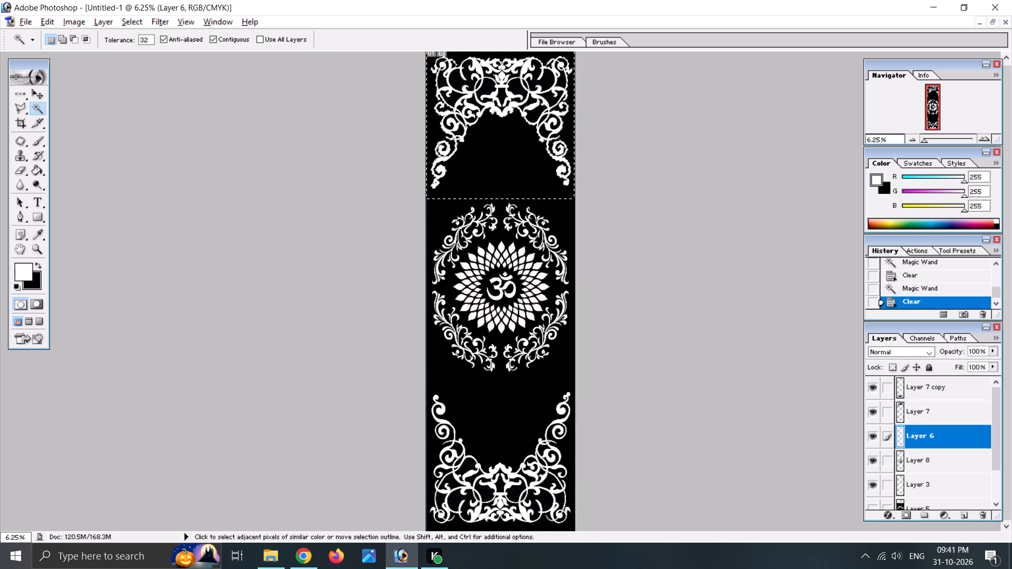
{"action": "left_click", "coordinate": [873, 439]}
{"action": "left_click", "coordinate": [873, 439]}
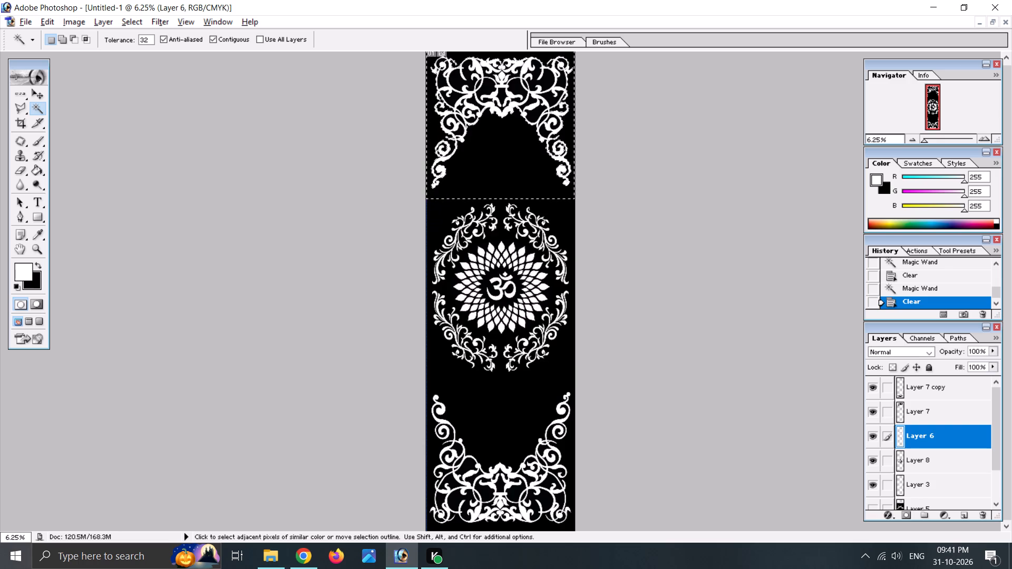
{"action": "left_click", "coordinate": [500, 235]}
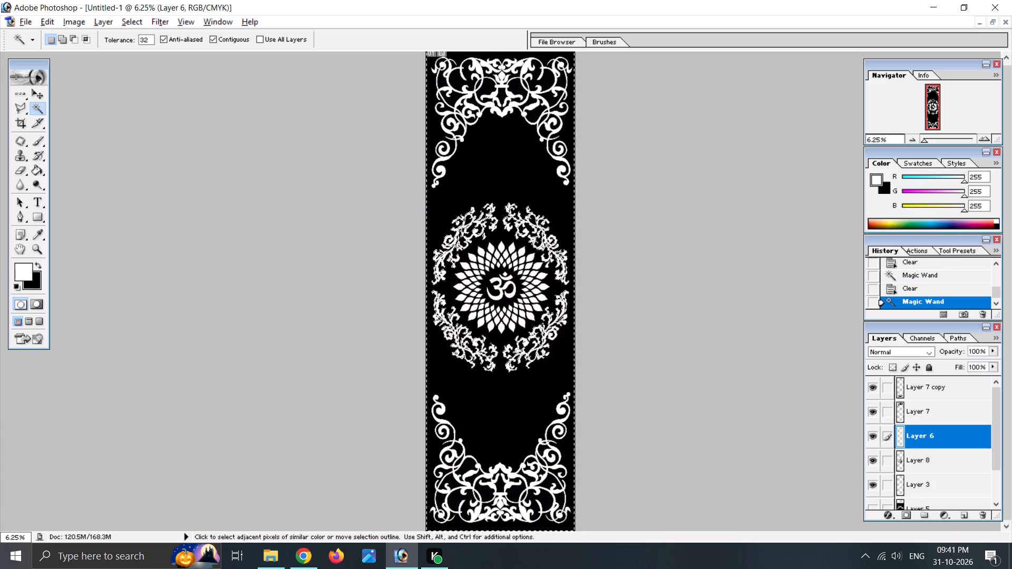
{"action": "key", "text": "Delete"}
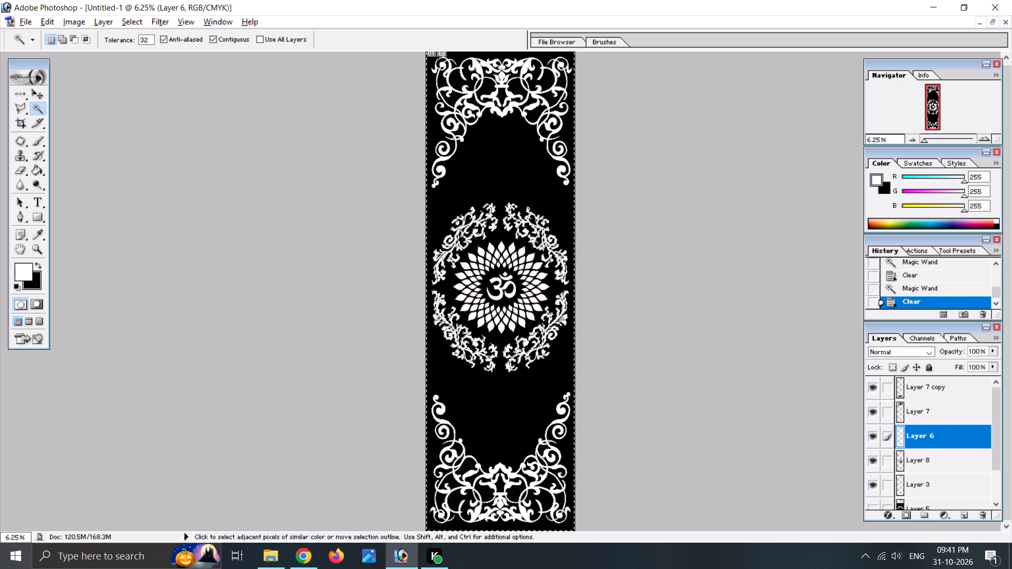
{"action": "left_click", "coordinate": [908, 459]}
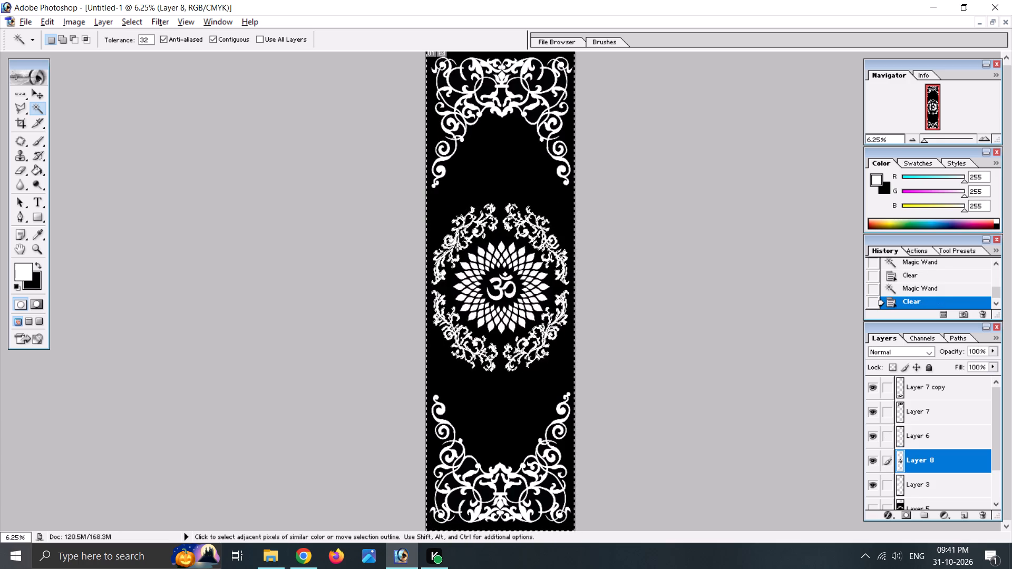
{"action": "left_click", "coordinate": [619, 367]}
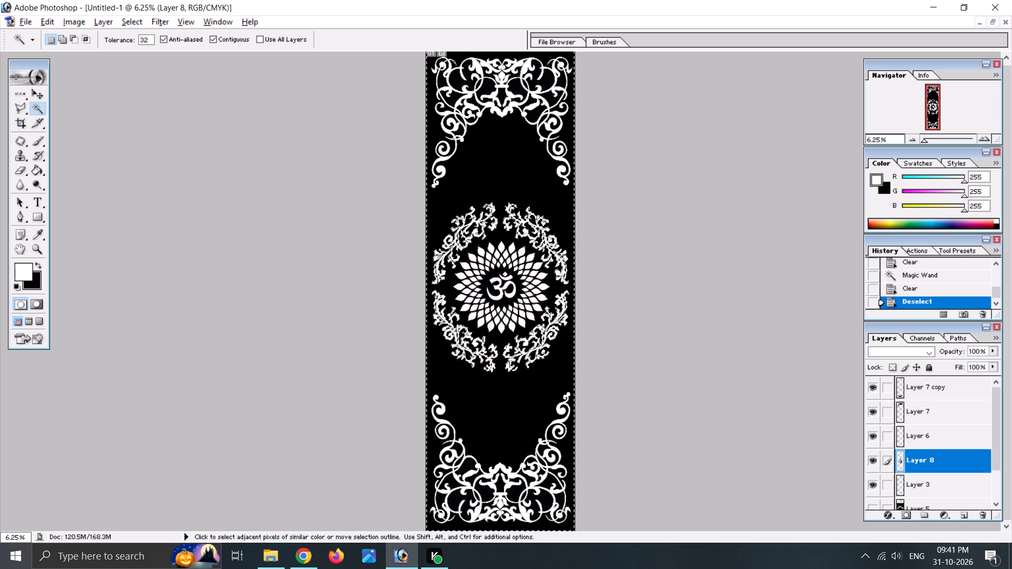
Toggle the visibility of Layer 3 repeatedly to check what it adds to the panel.
{"action": "scroll", "coordinate": [912, 429], "scroll_direction": "down", "scroll_amount": 2}
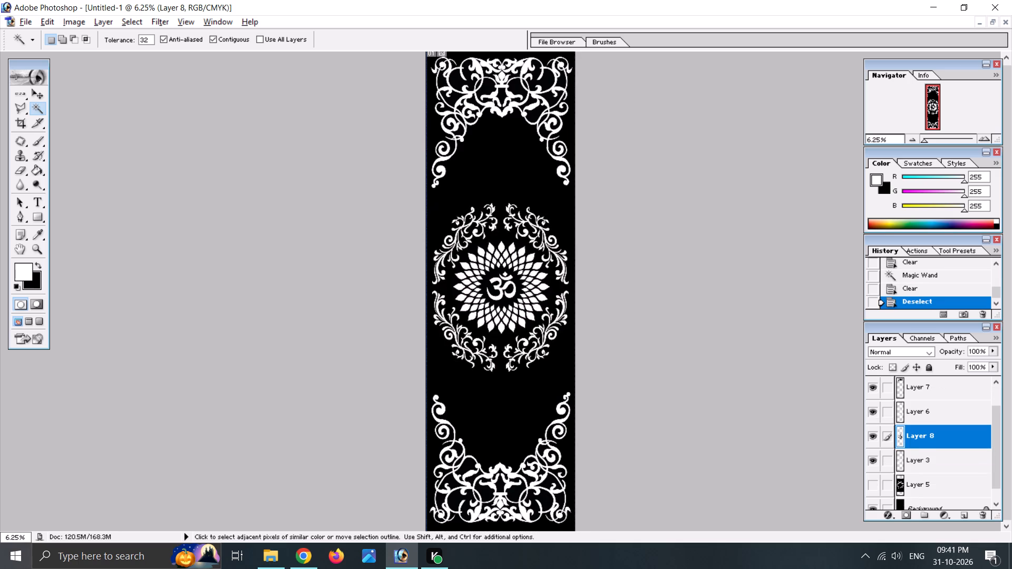
{"action": "left_click", "coordinate": [915, 448]}
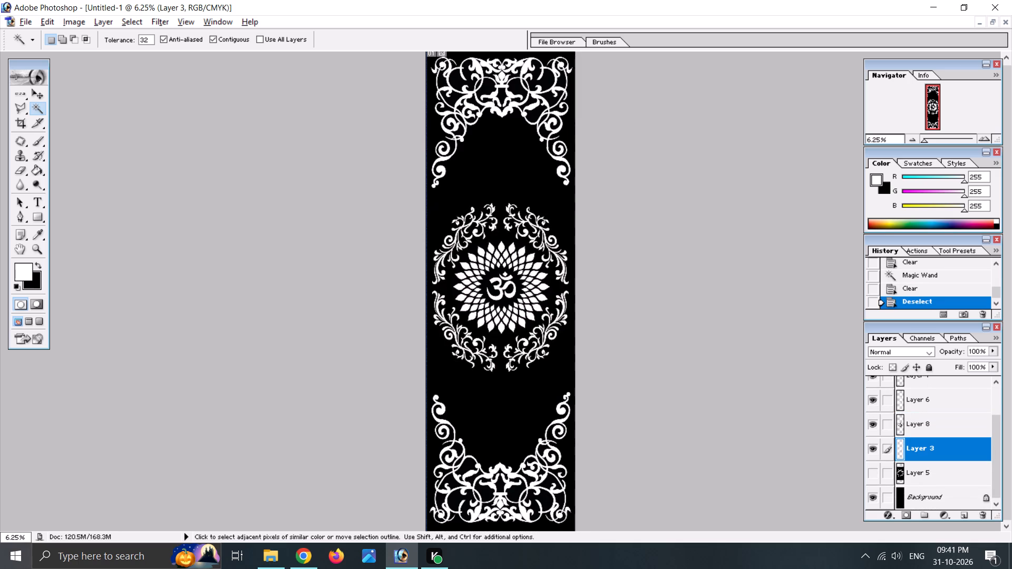
{"action": "left_click", "coordinate": [870, 449]}
{"action": "left_click", "coordinate": [870, 449]}
{"action": "left_click", "coordinate": [870, 449]}
{"action": "left_click", "coordinate": [870, 449]}
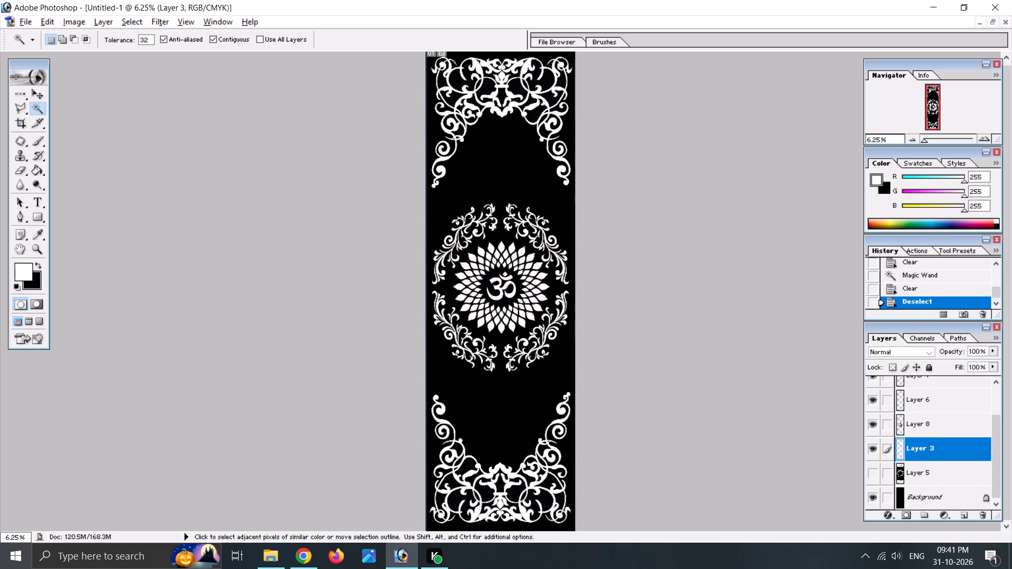
{"action": "left_click", "coordinate": [870, 449]}
{"action": "left_click", "coordinate": [870, 449]}
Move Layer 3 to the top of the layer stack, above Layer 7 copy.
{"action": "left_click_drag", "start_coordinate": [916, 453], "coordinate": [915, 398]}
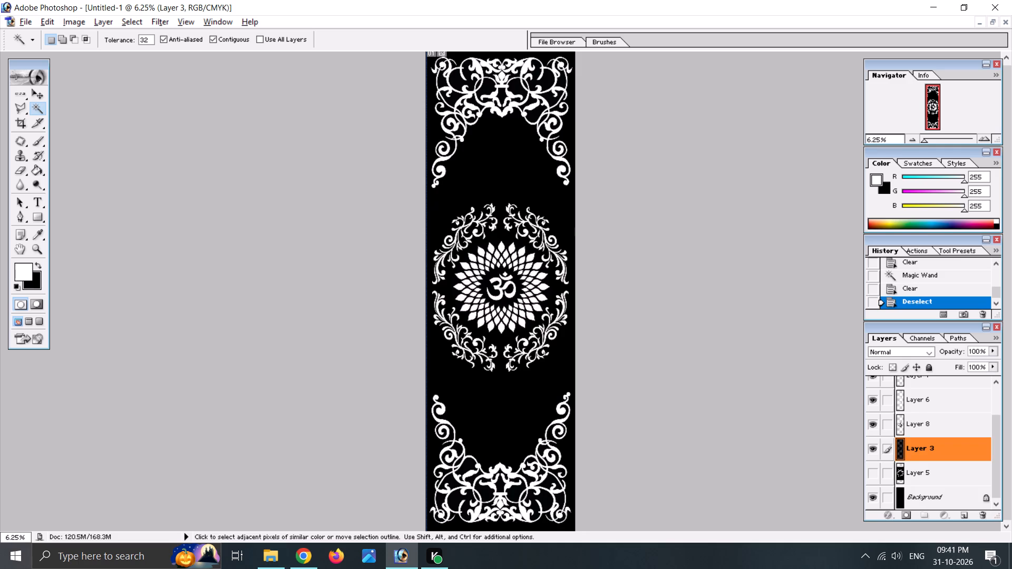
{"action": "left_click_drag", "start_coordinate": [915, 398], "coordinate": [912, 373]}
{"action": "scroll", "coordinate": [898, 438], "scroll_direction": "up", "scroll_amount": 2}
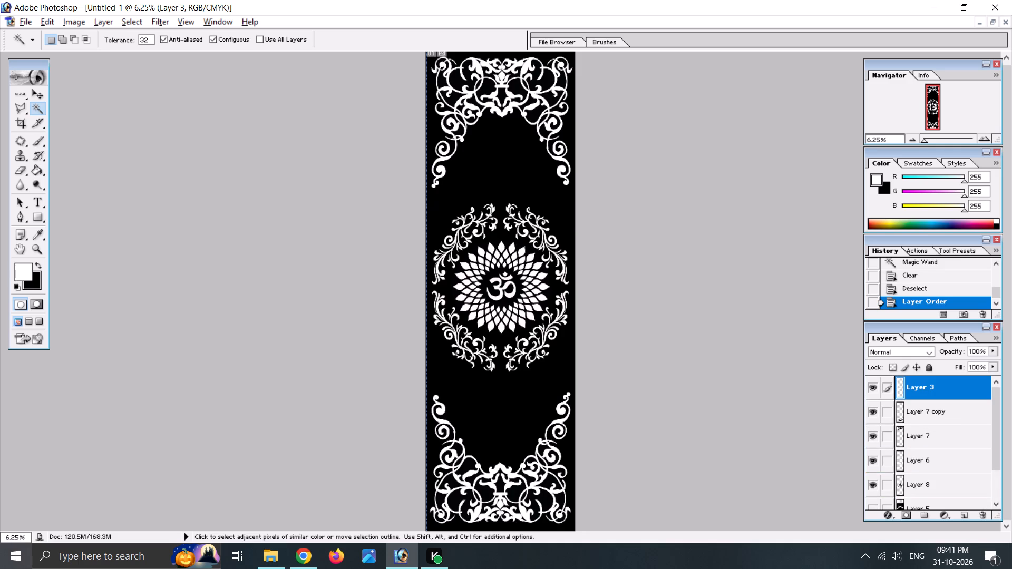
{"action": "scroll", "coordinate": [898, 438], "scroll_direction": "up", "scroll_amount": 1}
Toggle Layer 3, Layer 7 copy, Layer 6 and Layer 8 off and on to compare their contributions to the design.
{"action": "left_click", "coordinate": [869, 387]}
{"action": "left_click", "coordinate": [869, 387]}
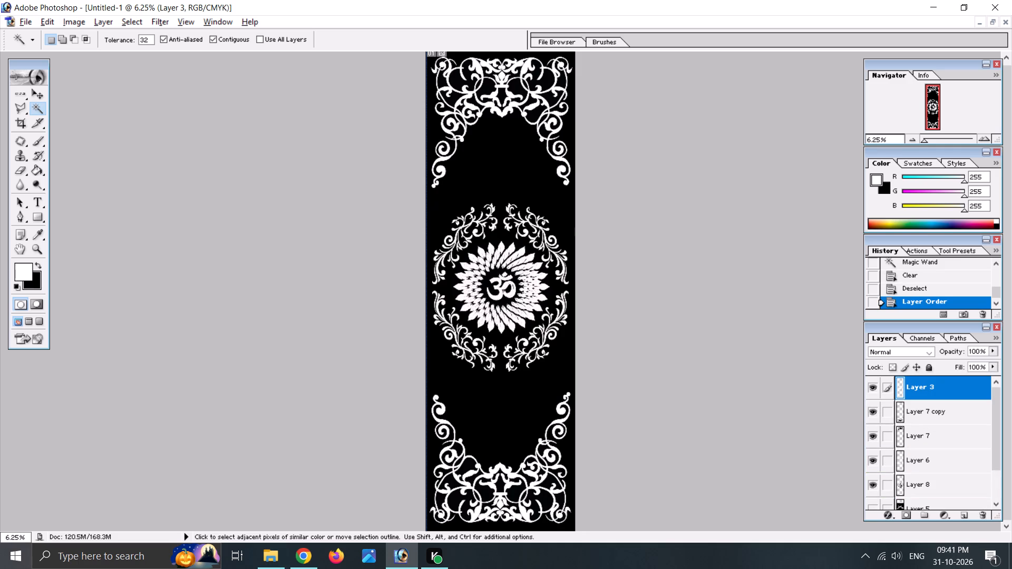
{"action": "left_click", "coordinate": [873, 411]}
{"action": "left_click", "coordinate": [873, 411]}
{"action": "left_click", "coordinate": [879, 467]}
{"action": "left_click", "coordinate": [879, 467]}
{"action": "left_click", "coordinate": [873, 484]}
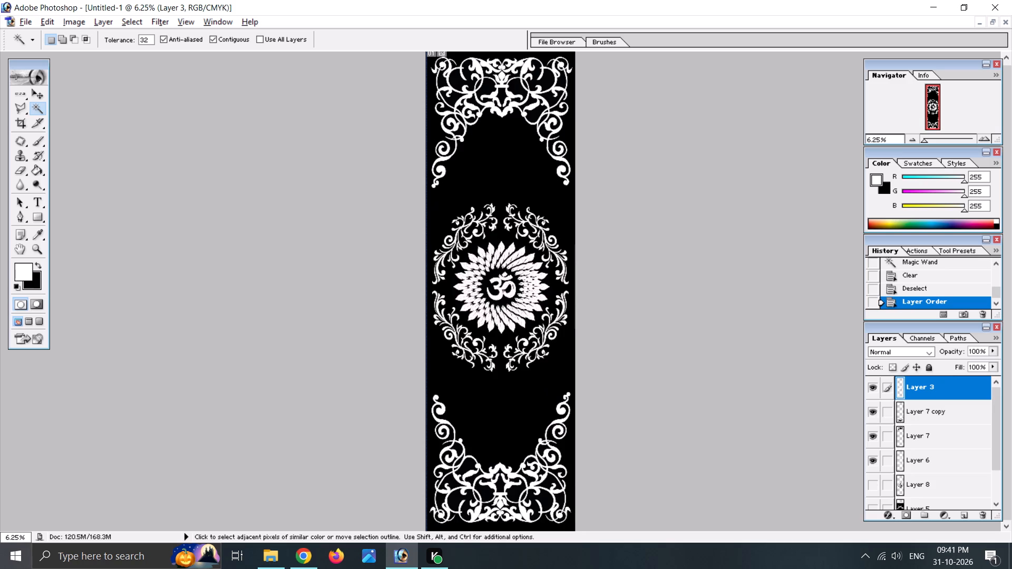
{"action": "left_click", "coordinate": [873, 484]}
Delete Layer 3 from the document.
{"action": "right_click", "coordinate": [920, 391]}
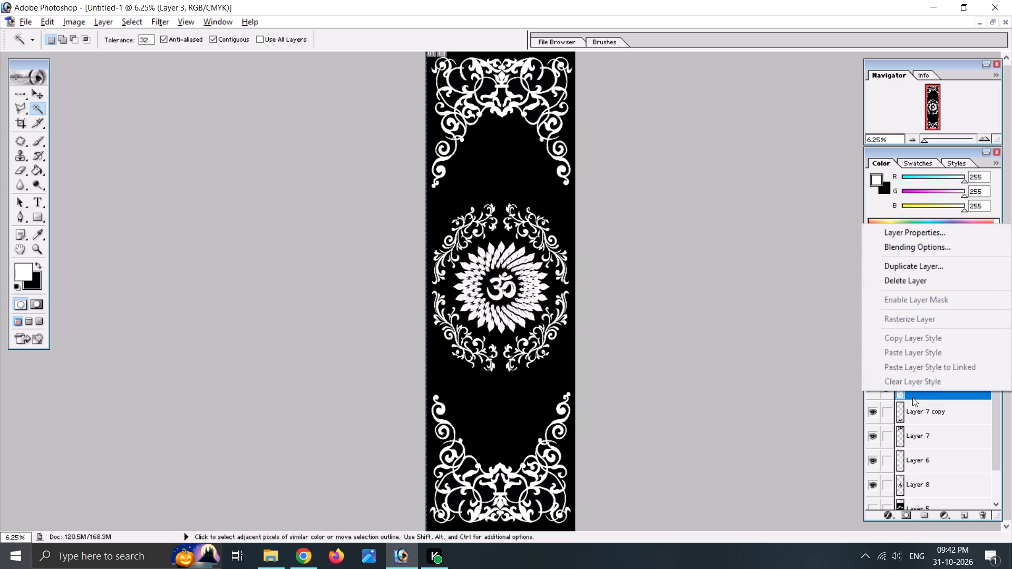
{"action": "left_click", "coordinate": [897, 283]}
{"action": "left_click", "coordinate": [460, 224]}
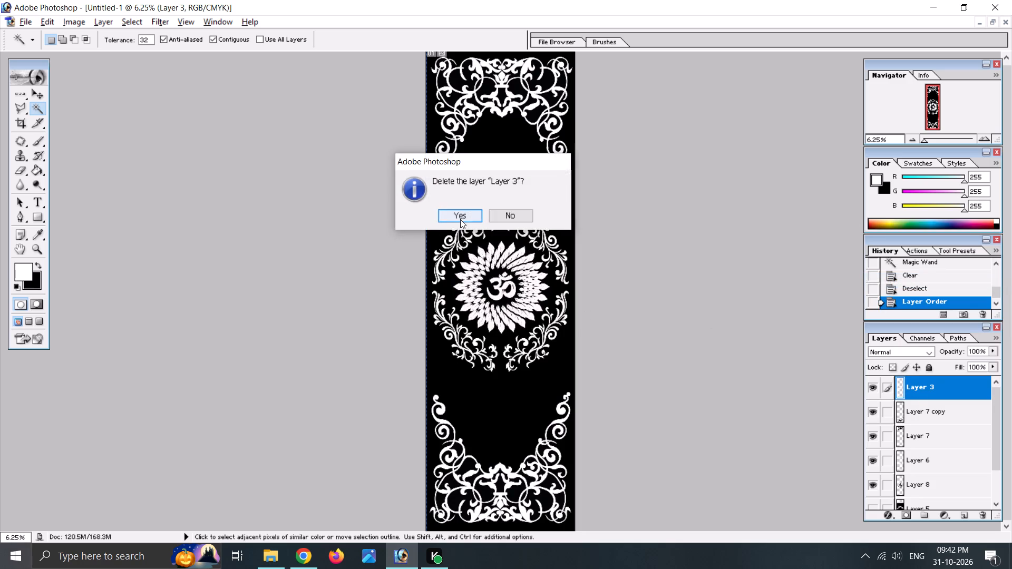
{"action": "left_click", "coordinate": [460, 219]}
Check each remaining artwork layer by toggling the visibility of Layer 5, Layer 8, Layer 6, Layer 7 and Layer 7 copy, leaving Layer 5 hidden.
{"action": "scroll", "coordinate": [868, 422], "scroll_direction": "down", "scroll_amount": 3}
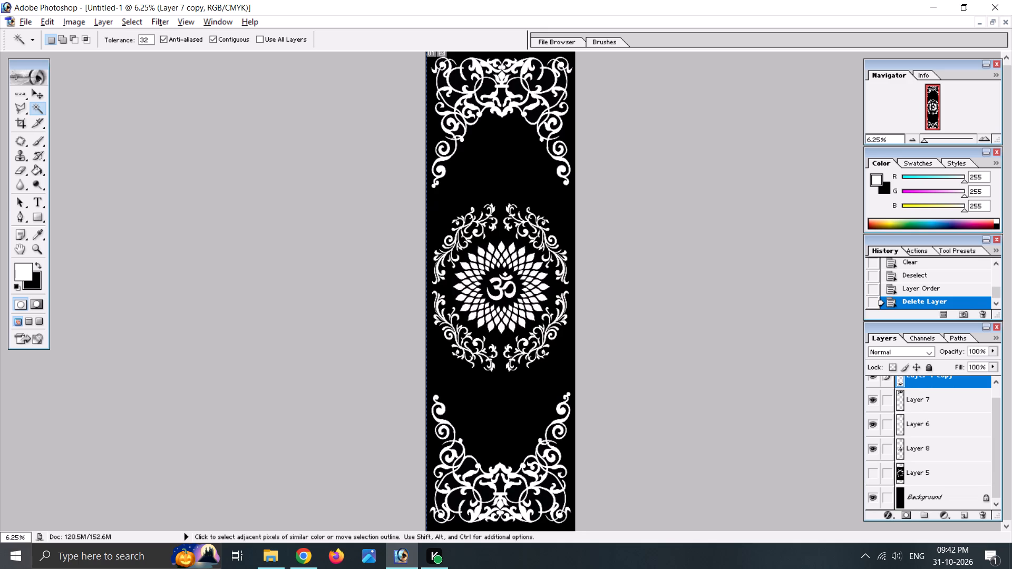
{"action": "left_click", "coordinate": [915, 482]}
{"action": "left_click", "coordinate": [915, 482]}
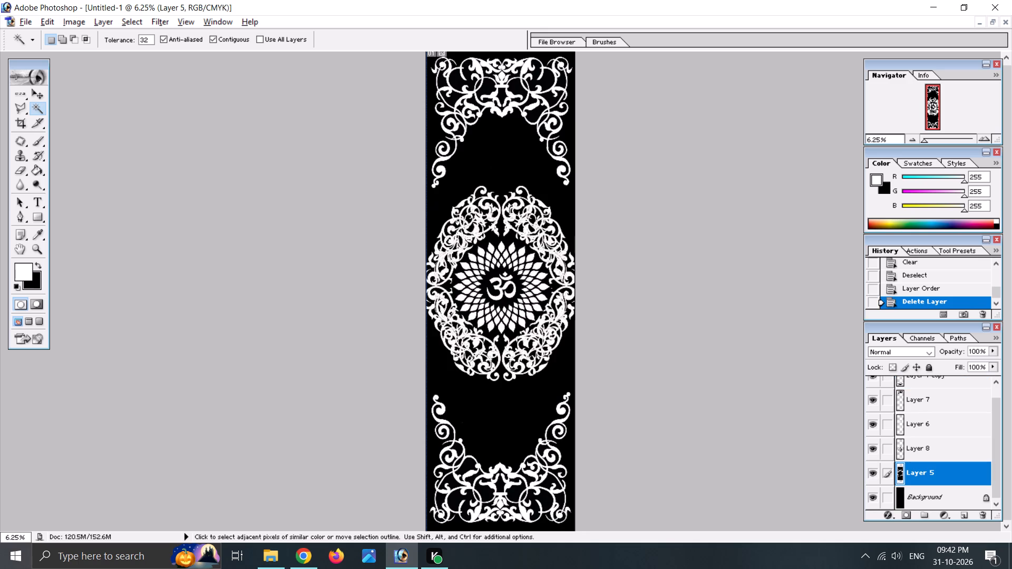
{"action": "left_click", "coordinate": [872, 476]}
{"action": "left_click", "coordinate": [876, 446]}
{"action": "left_click", "coordinate": [875, 446]}
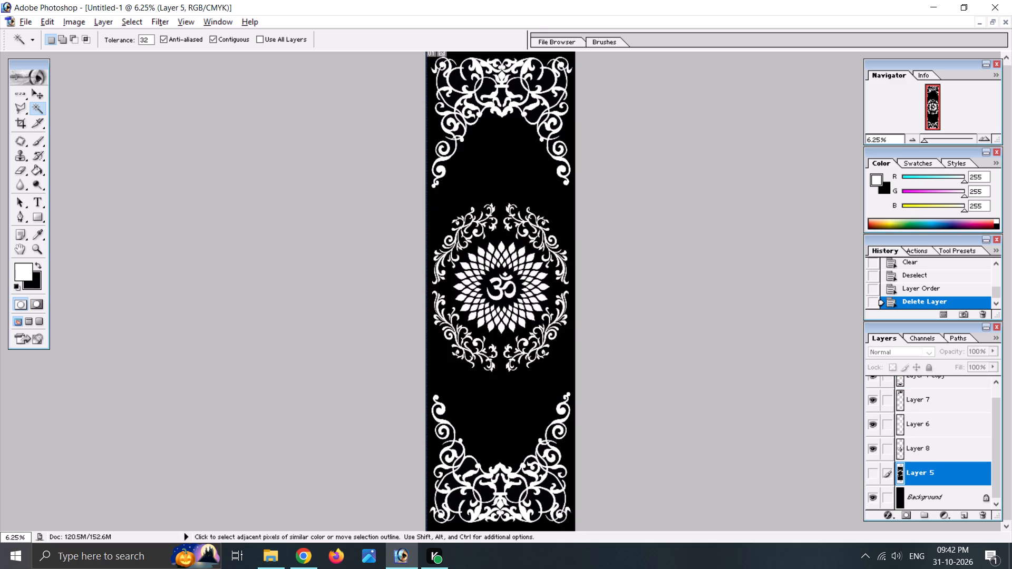
{"action": "left_click", "coordinate": [875, 424]}
{"action": "left_click", "coordinate": [875, 424]}
{"action": "scroll", "coordinate": [893, 427], "scroll_direction": "up", "scroll_amount": 2}
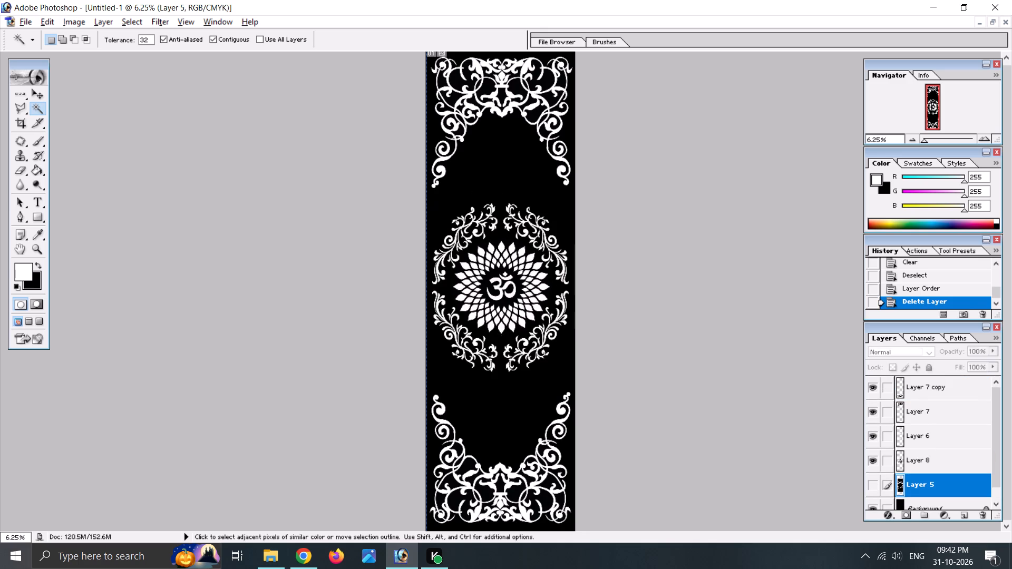
{"action": "left_click", "coordinate": [873, 415]}
{"action": "left_click", "coordinate": [873, 415]}
{"action": "left_click", "coordinate": [874, 391]}
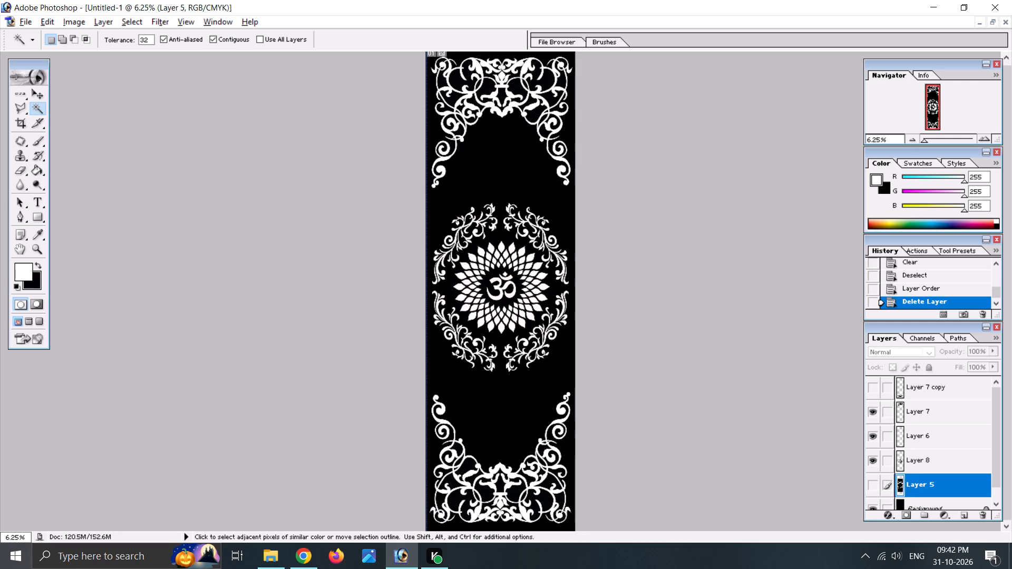
{"action": "left_click", "coordinate": [874, 391]}
{"action": "scroll", "coordinate": [906, 456], "scroll_direction": "up", "scroll_amount": 3}
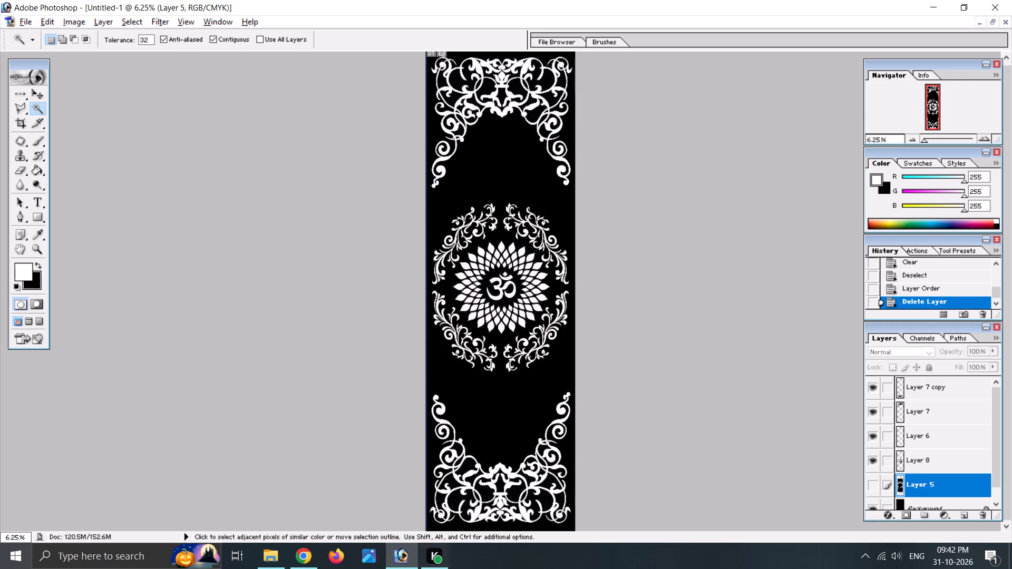